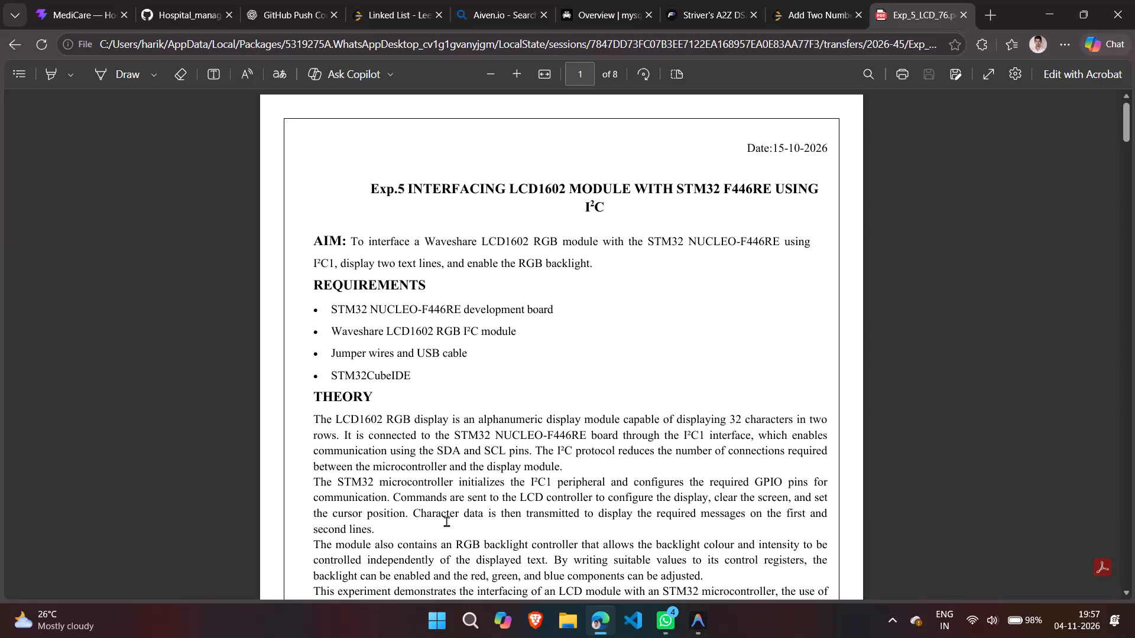
Examine the opening pages of the LCD1602 experiment report, from the aim and theory to the procedure and pin connections.
scroll(593, 451, down, 2)
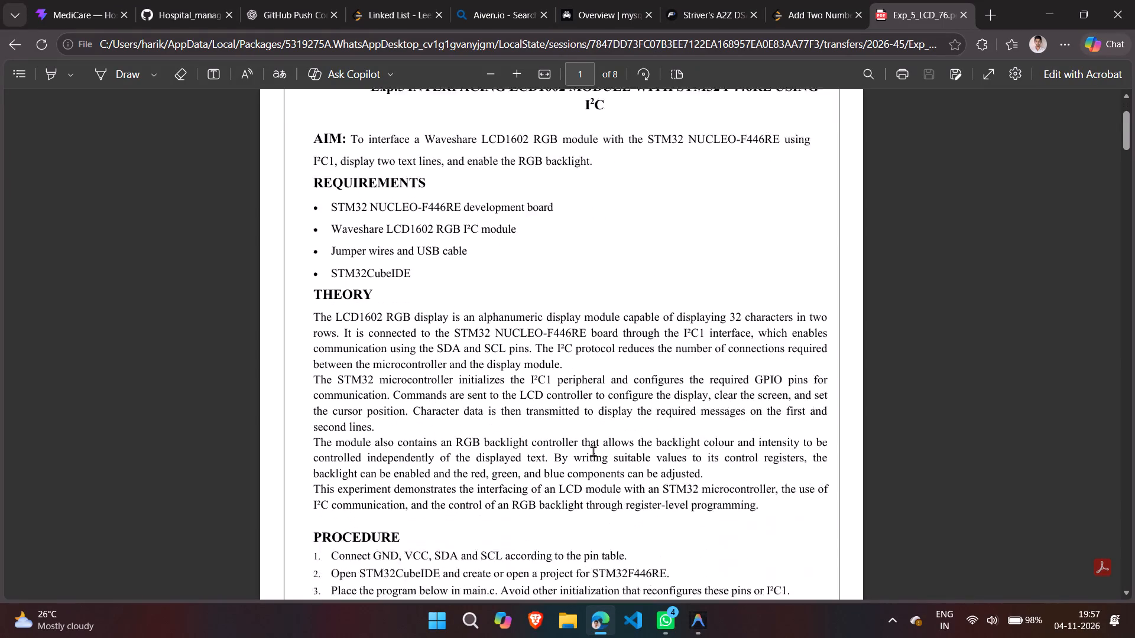
scroll(593, 451, down, 4)
scroll(593, 451, up, 2)
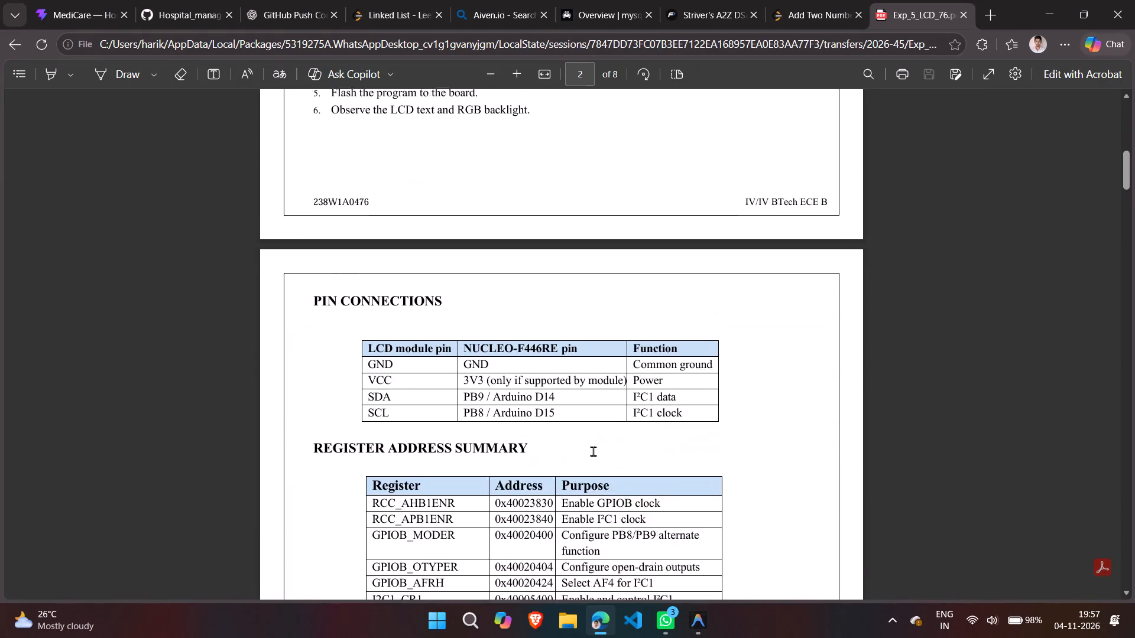
scroll(593, 451, up, 5)
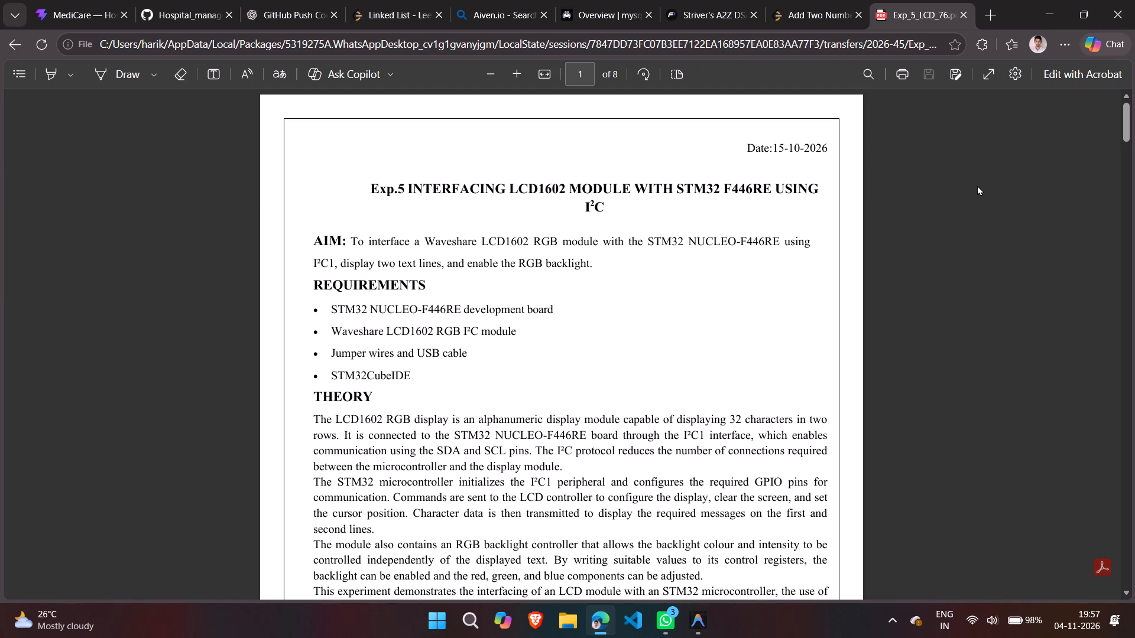
scroll(608, 351, down, 4)
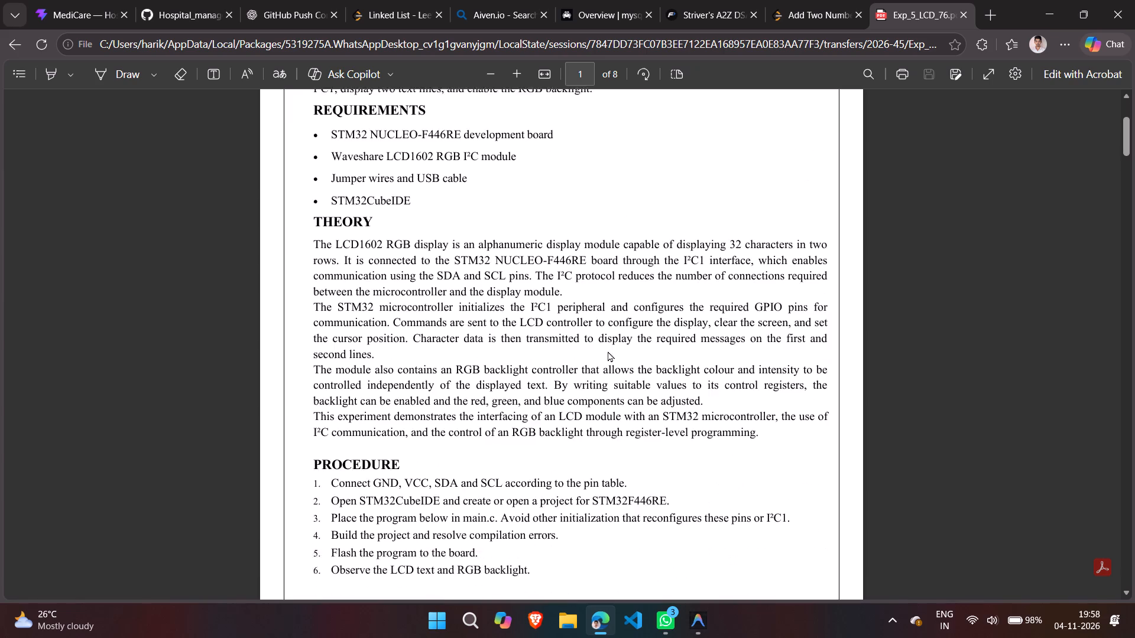
scroll(608, 351, down, 1)
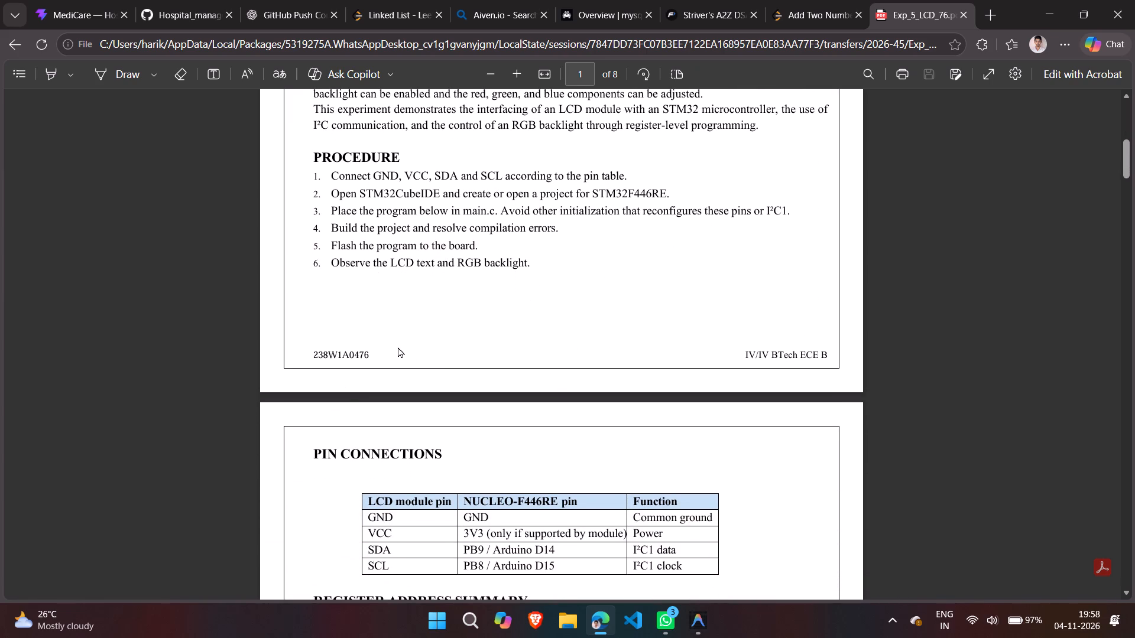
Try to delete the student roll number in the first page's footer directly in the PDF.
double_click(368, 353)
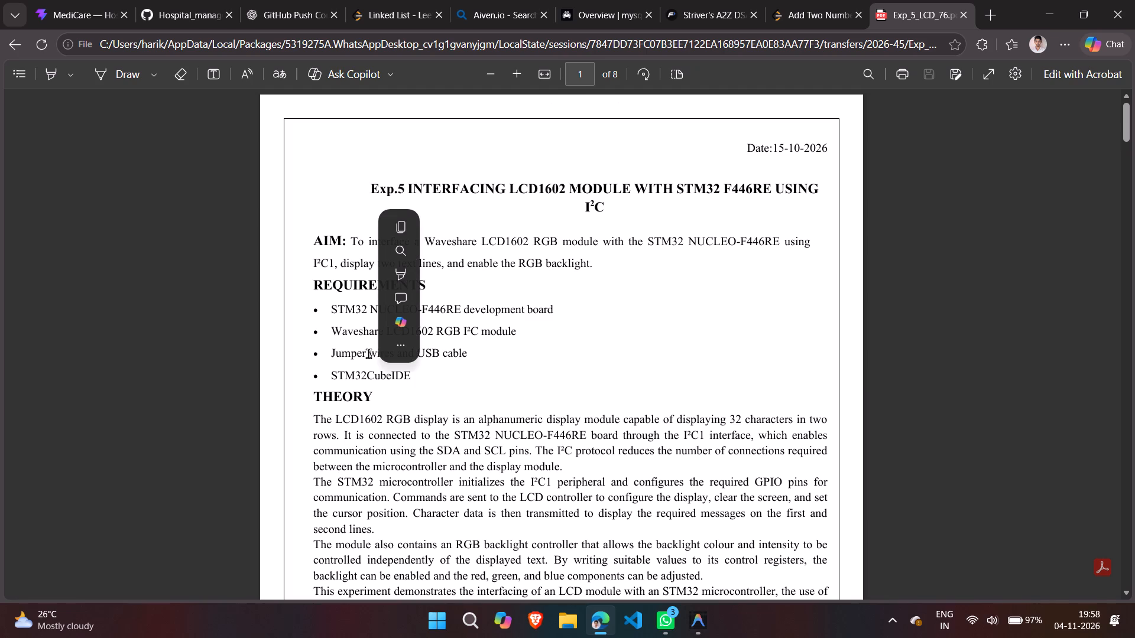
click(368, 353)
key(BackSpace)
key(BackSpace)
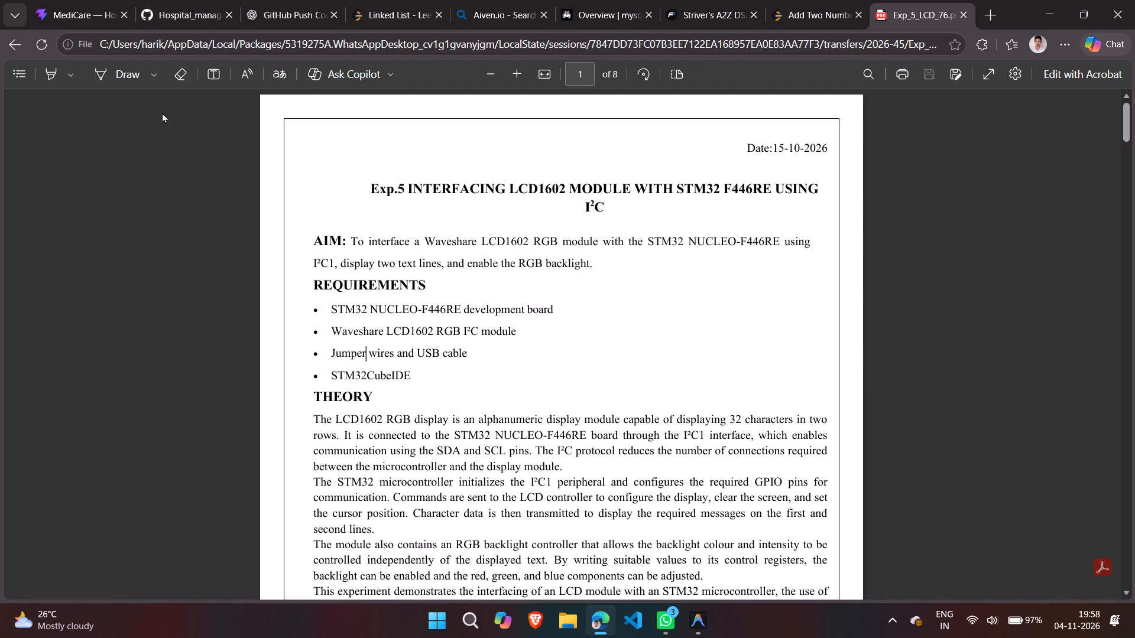
Check the Acrobat editing options offered for the PDF, and dismiss them.
click(1052, 77)
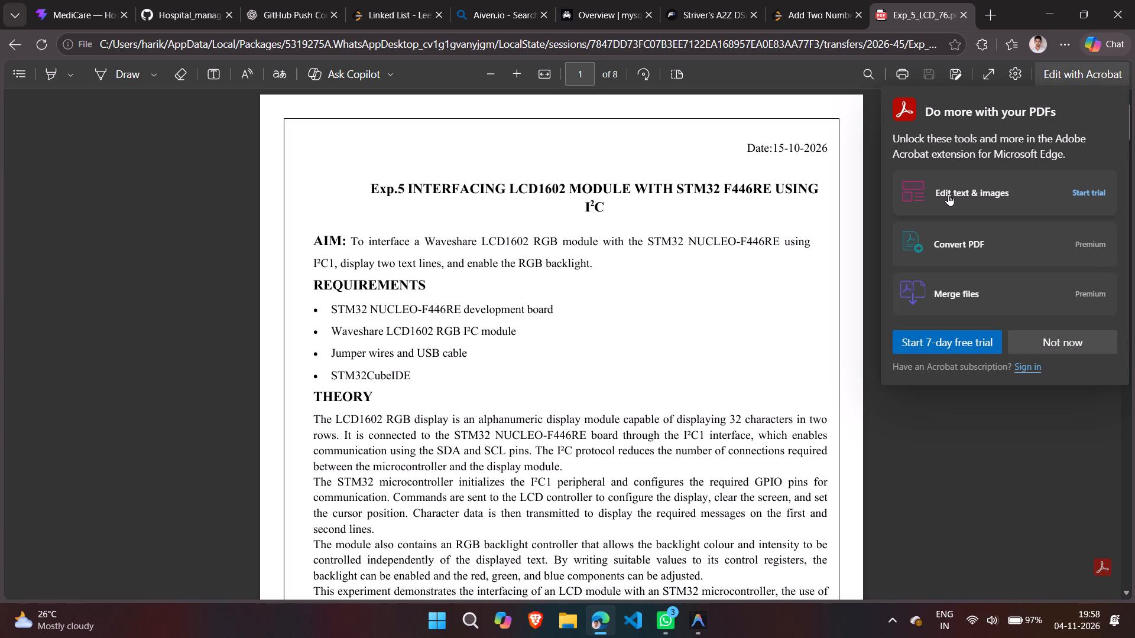
click(977, 571)
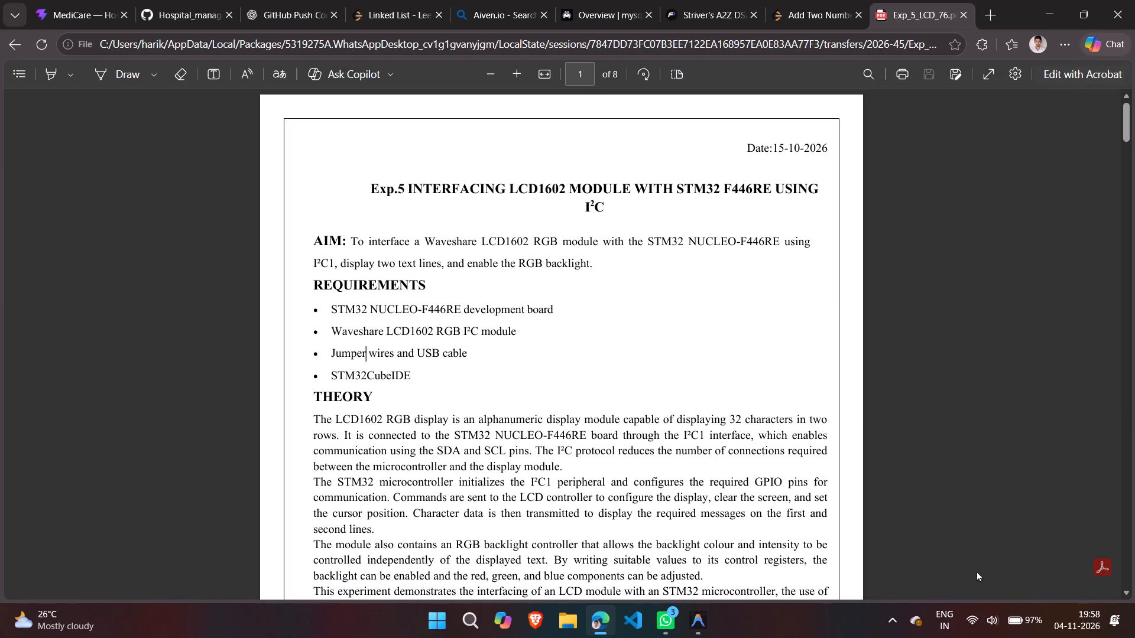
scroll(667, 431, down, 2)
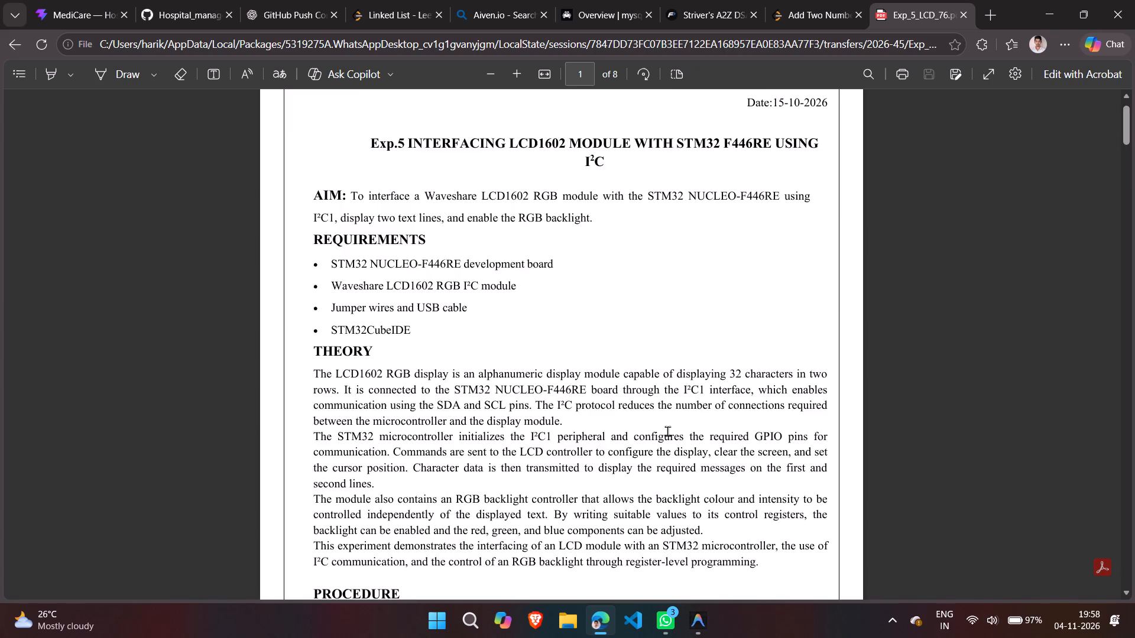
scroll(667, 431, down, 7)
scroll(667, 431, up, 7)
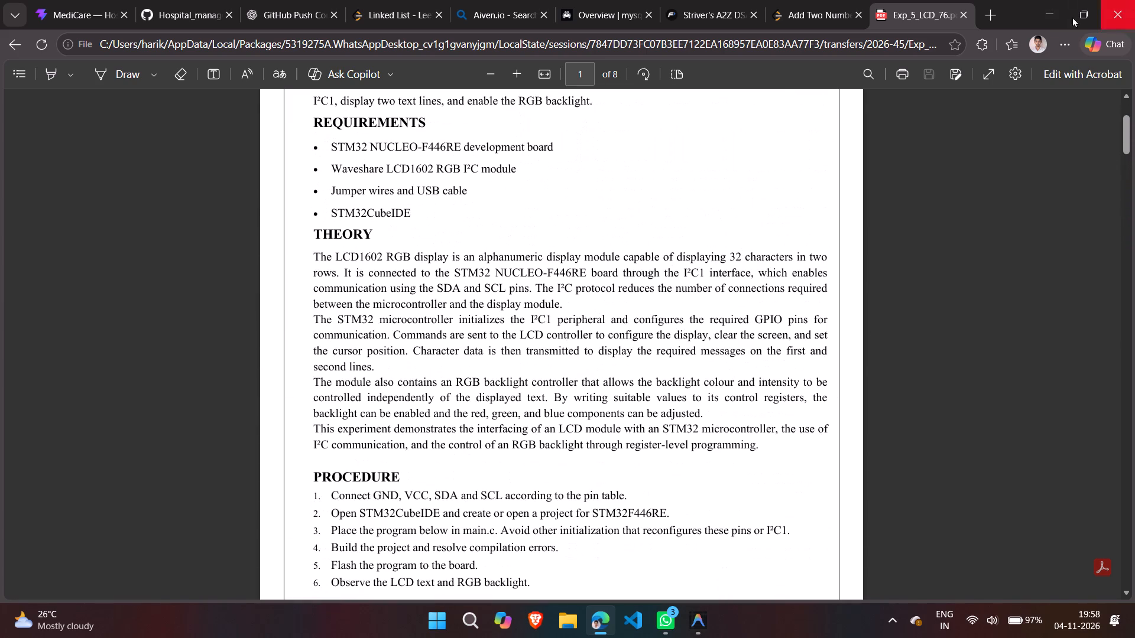
Search the web for "pdf to word" in a new tab and open Adobe's Convert PDF to Word result.
click(991, 13)
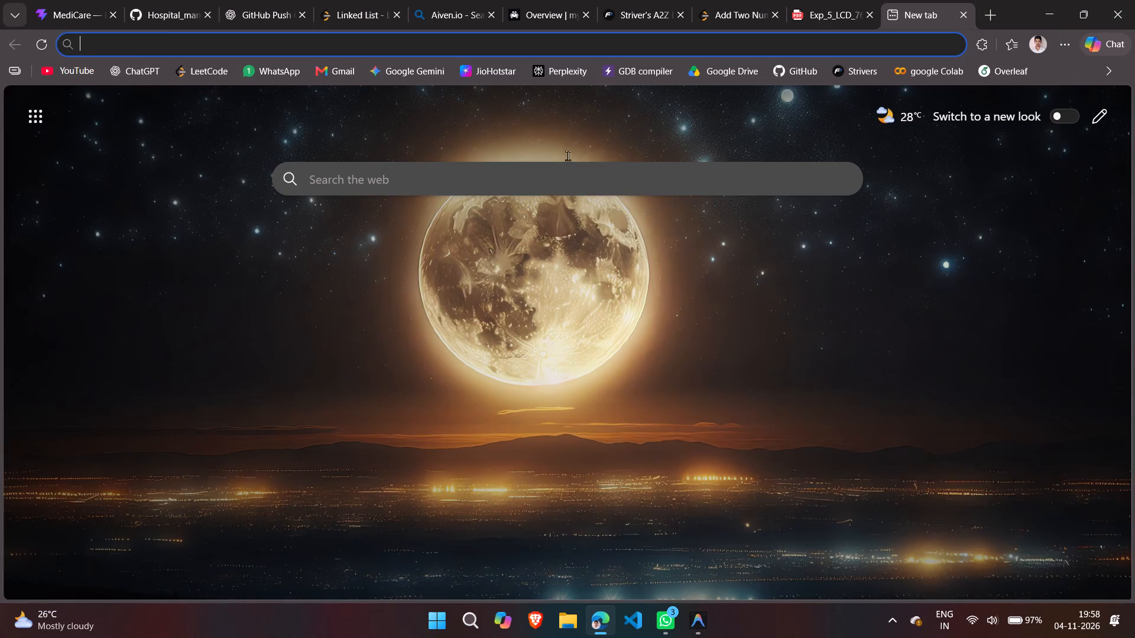
click(553, 174)
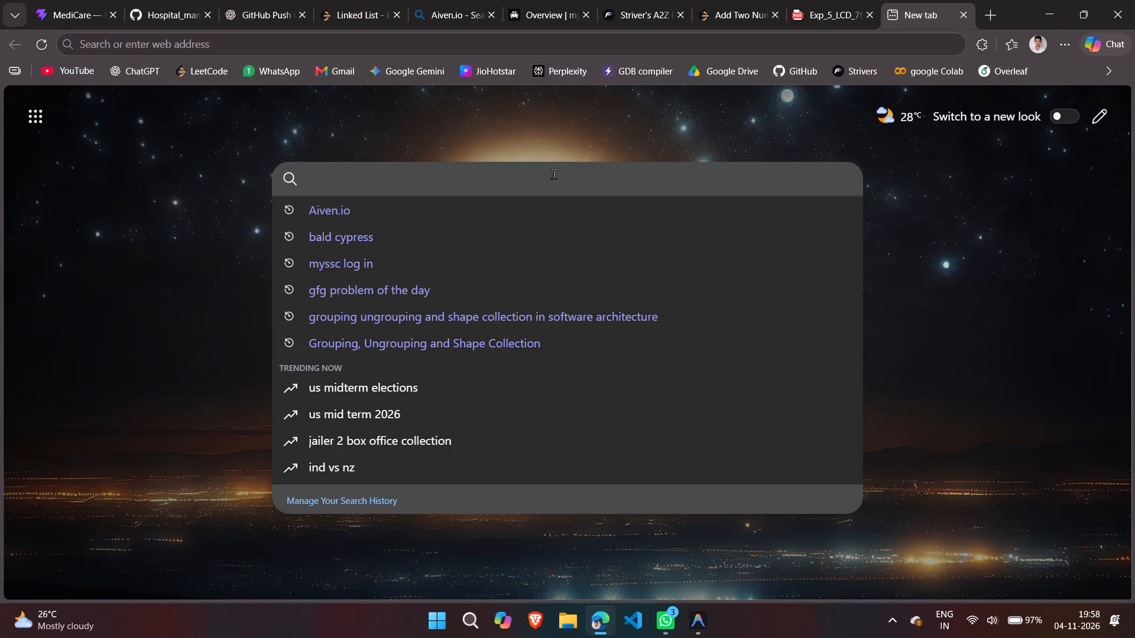
text(pdf)
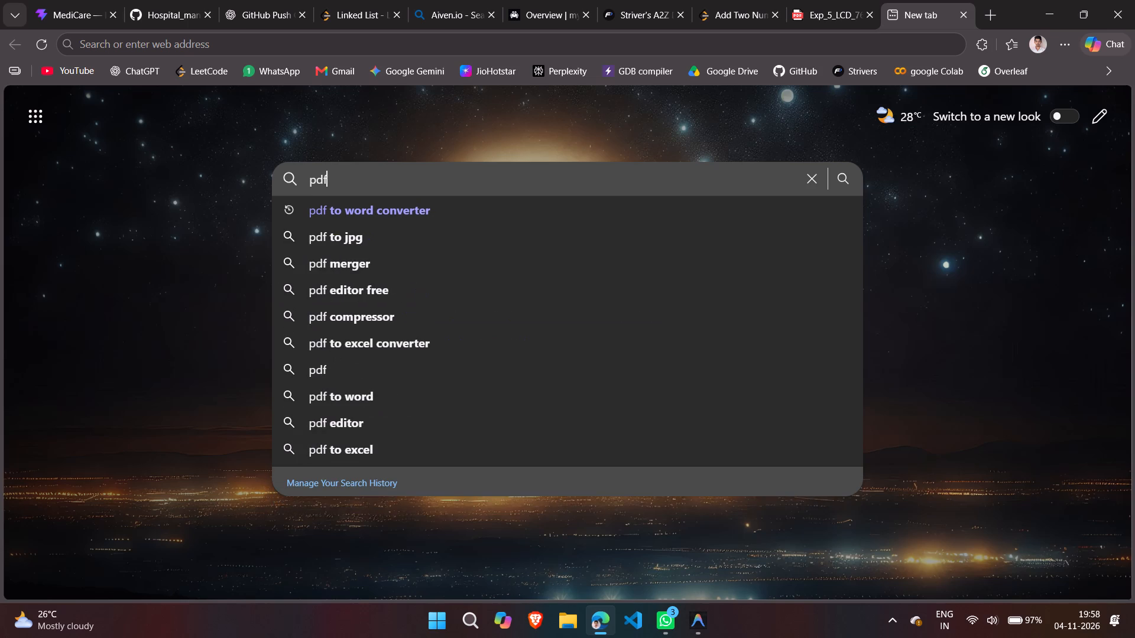
click(351, 388)
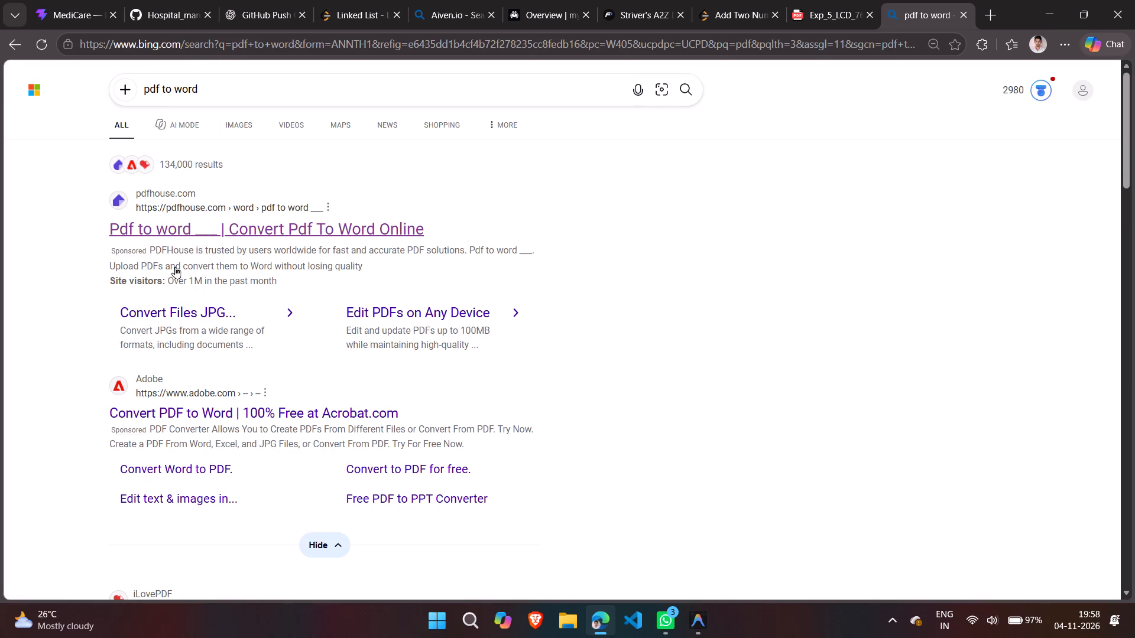
click(161, 410)
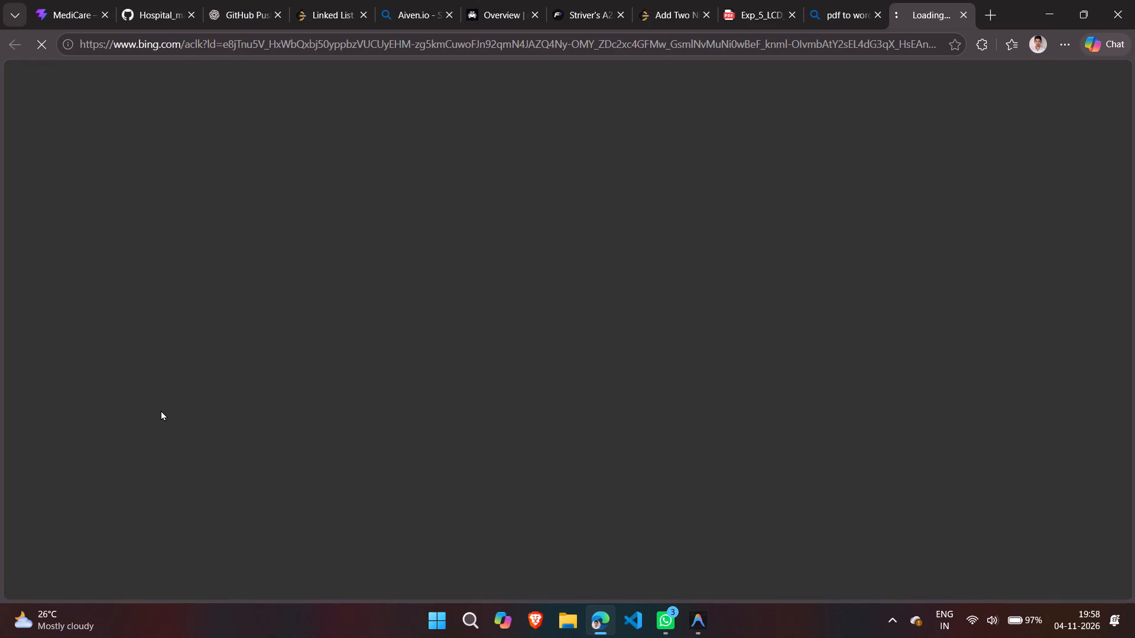
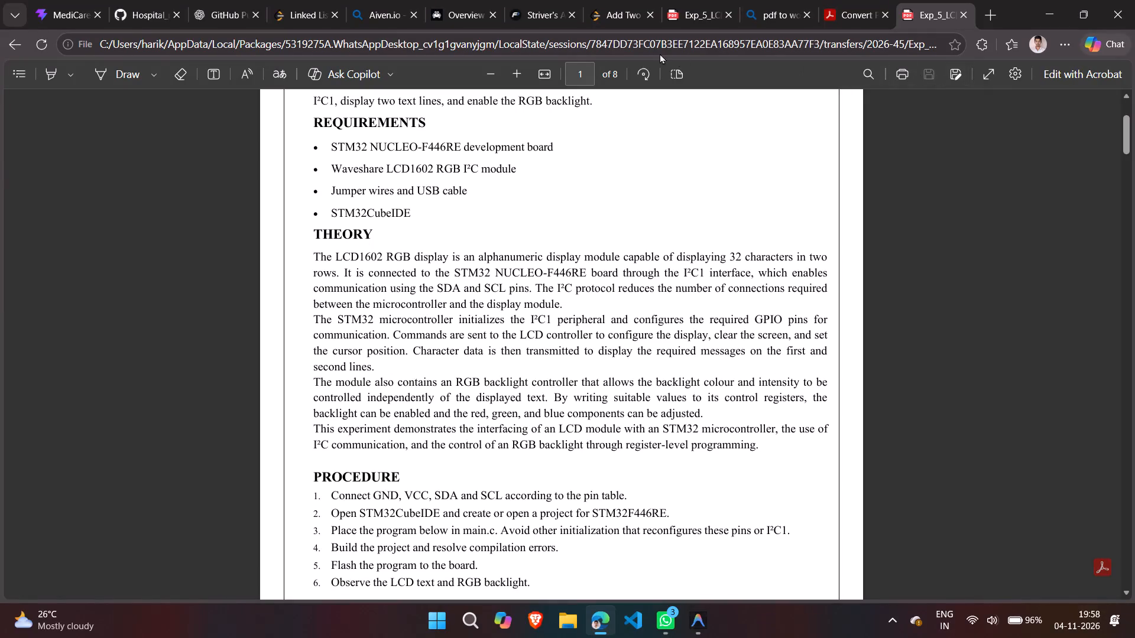
Save the lab report as a PDF named Exp_5_LCD_76 in the Downloads folder, with all pages in portrait.
click(902, 72)
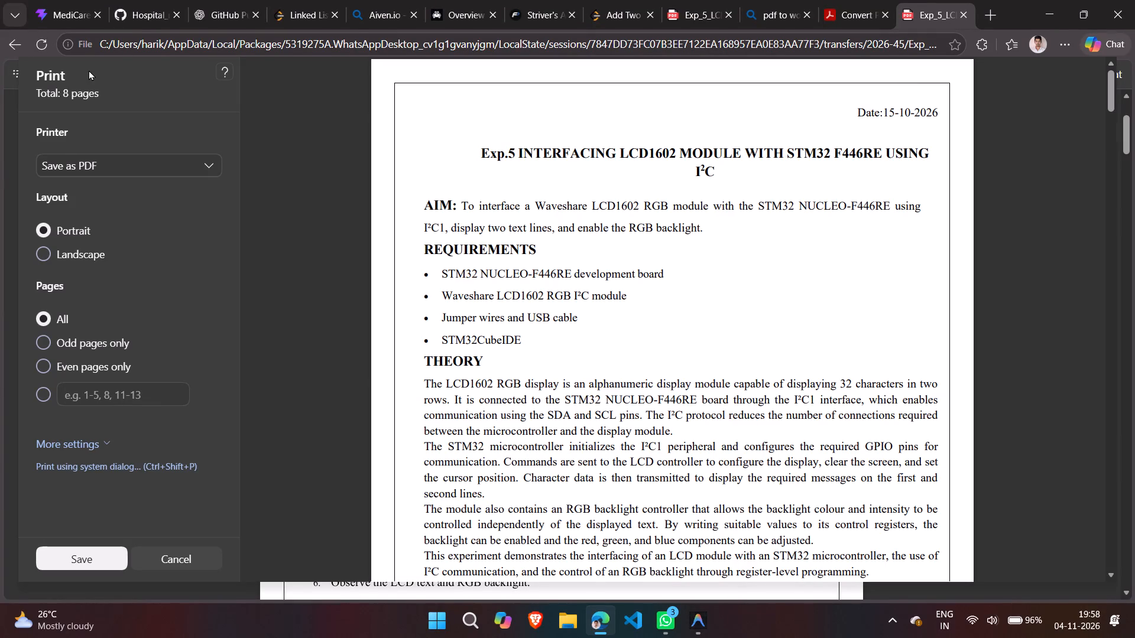
click(86, 548)
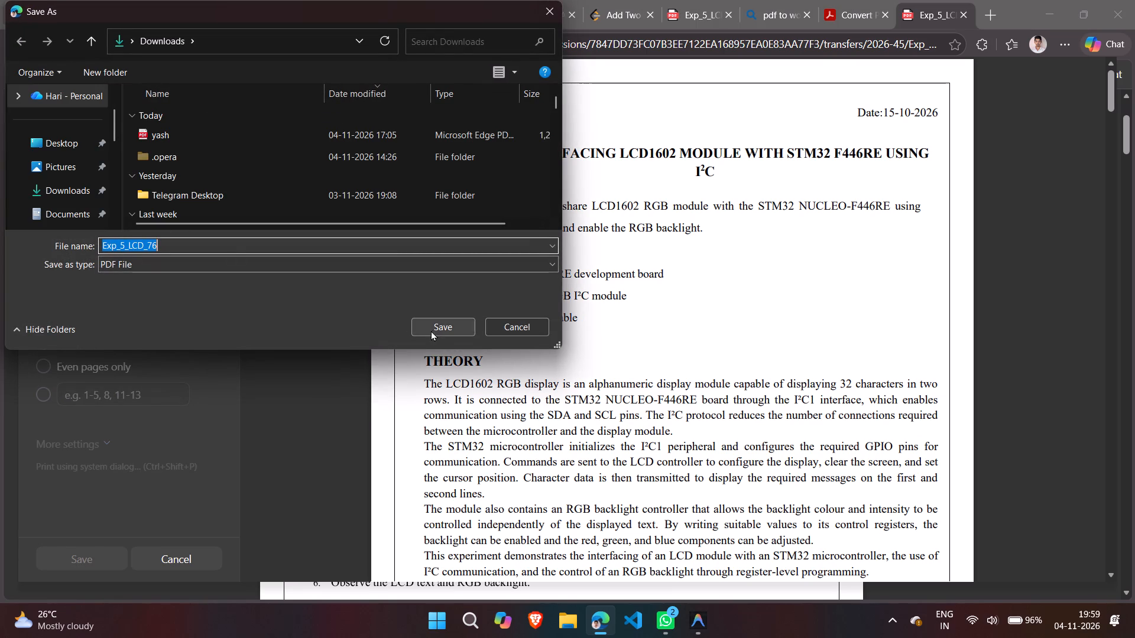
click(56, 191)
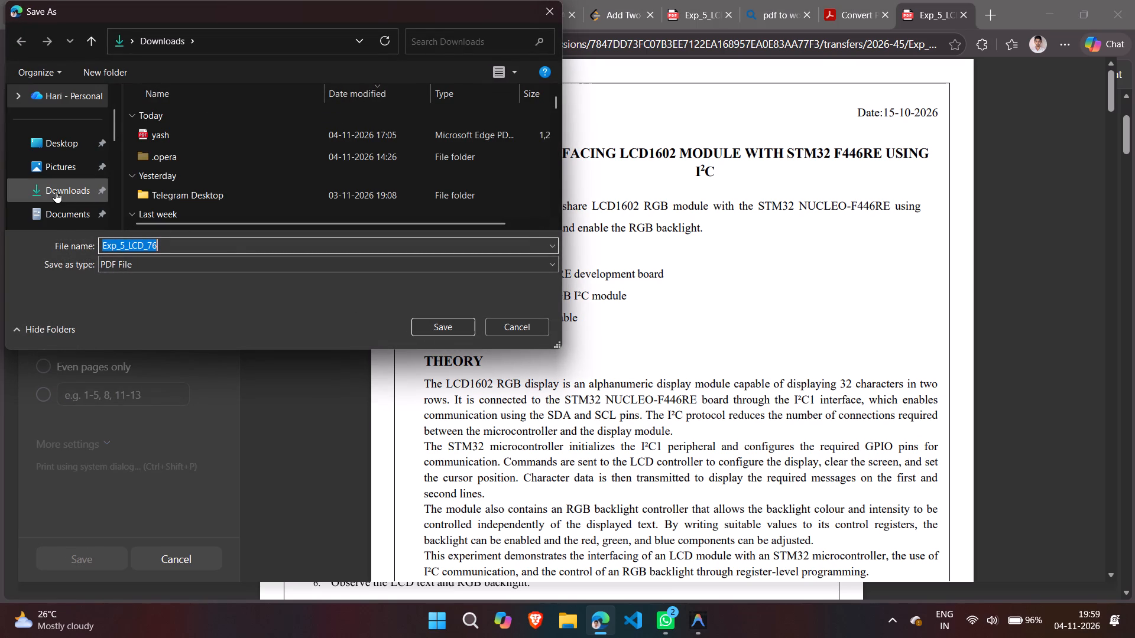
click(441, 323)
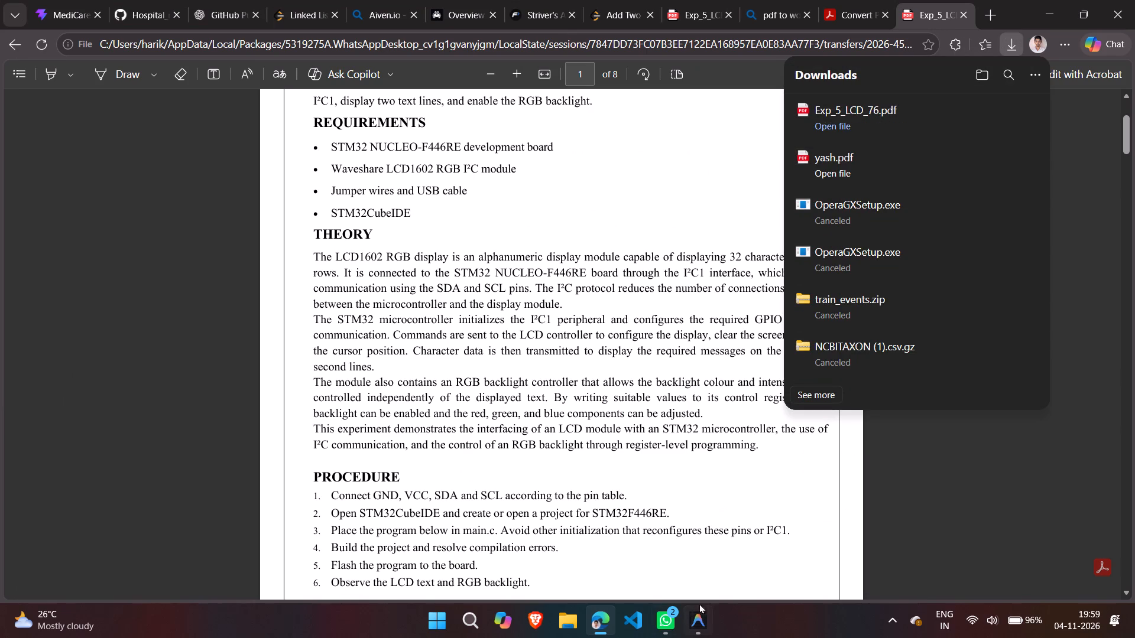
Convert Exp_5_LCD_76 from the Downloads folder with Adobe's PDF to Word converter.
click(860, 12)
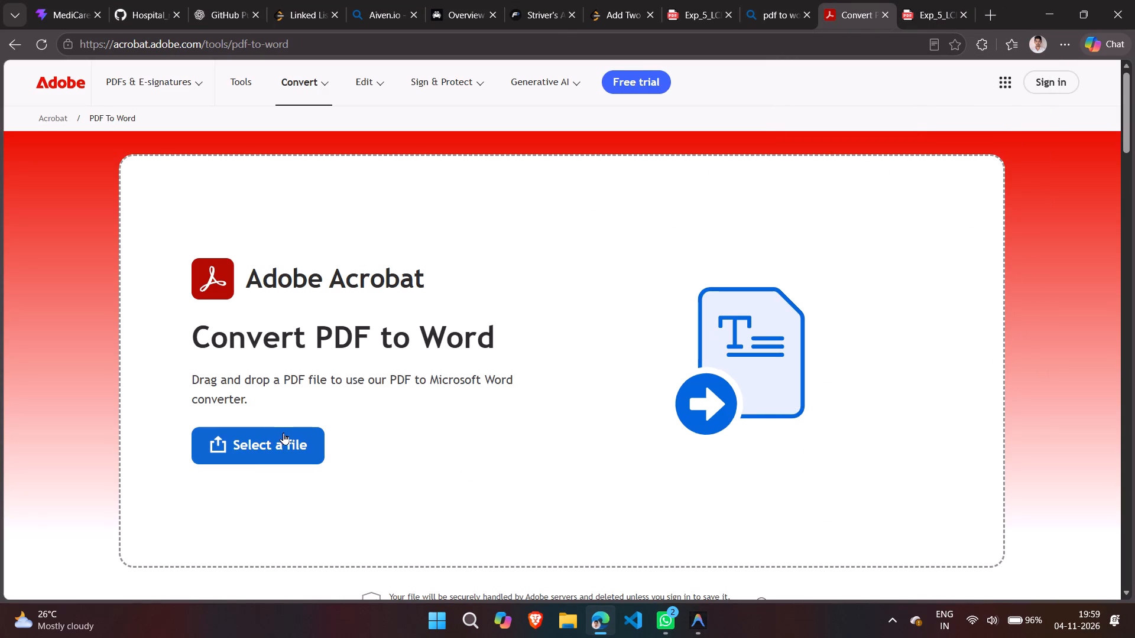
click(283, 432)
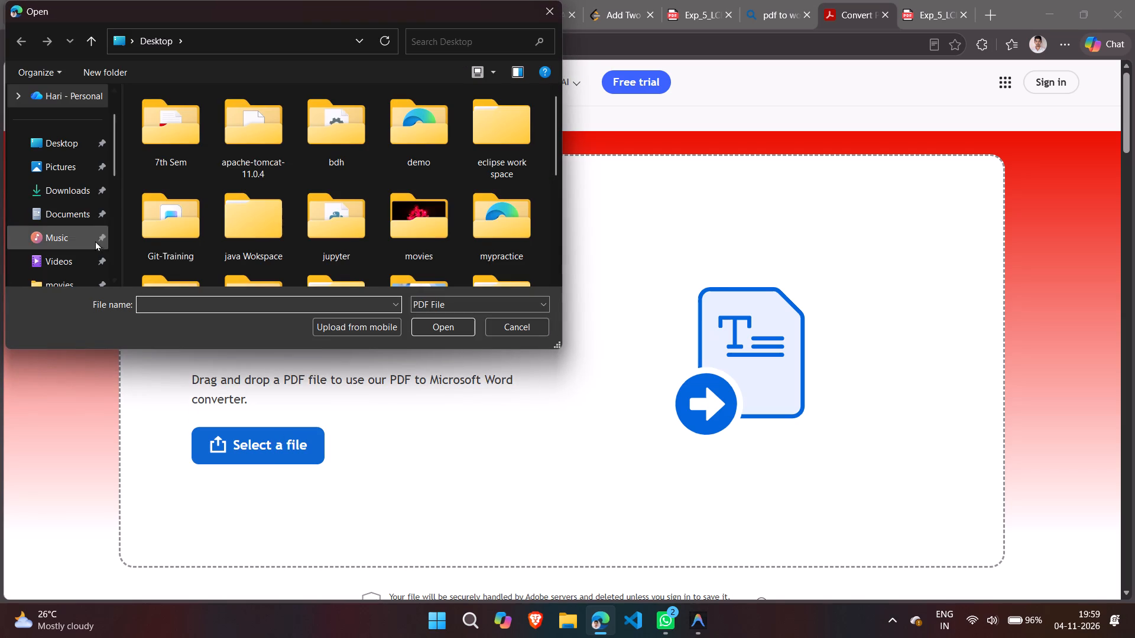
click(59, 182)
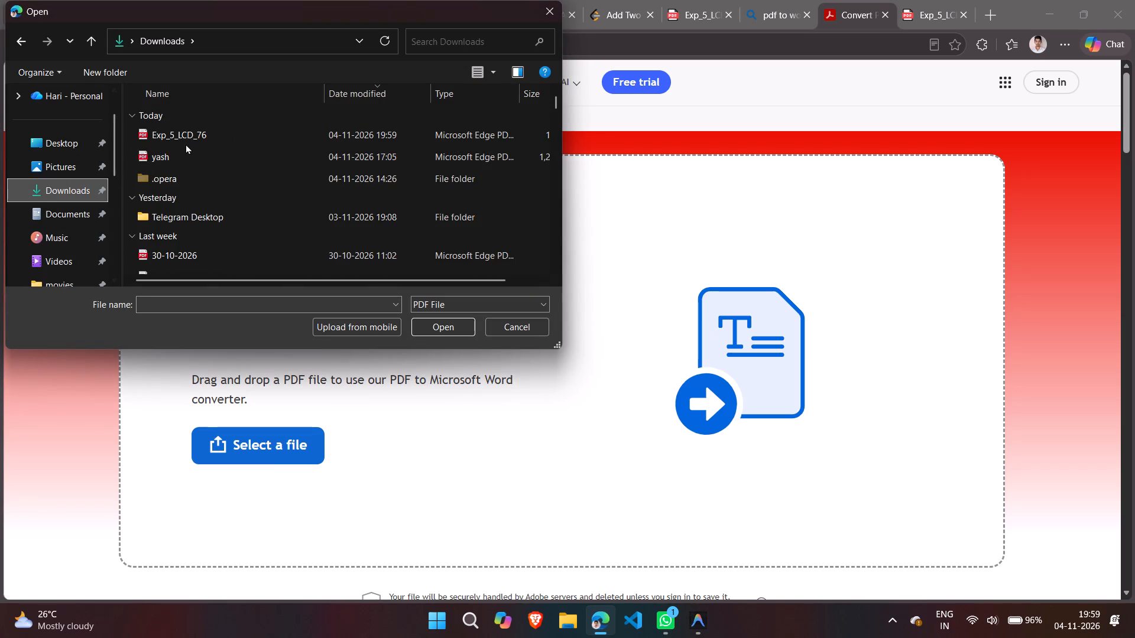
click(194, 135)
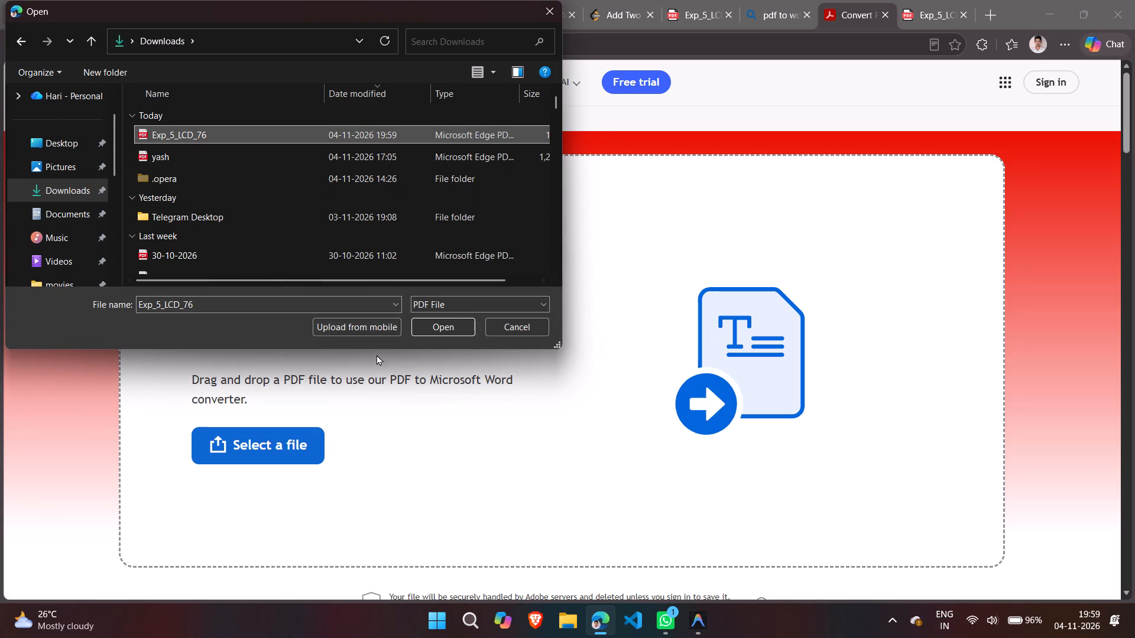
click(450, 321)
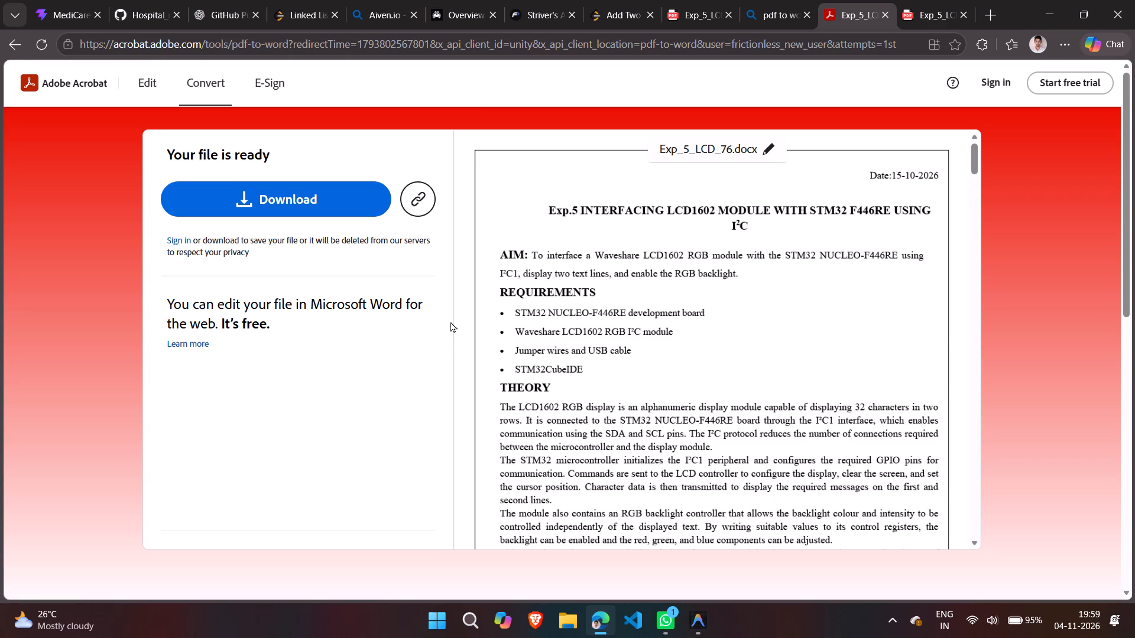
Download the converted Exp_5_LCD_76.docx and open it in Word for editing.
click(277, 195)
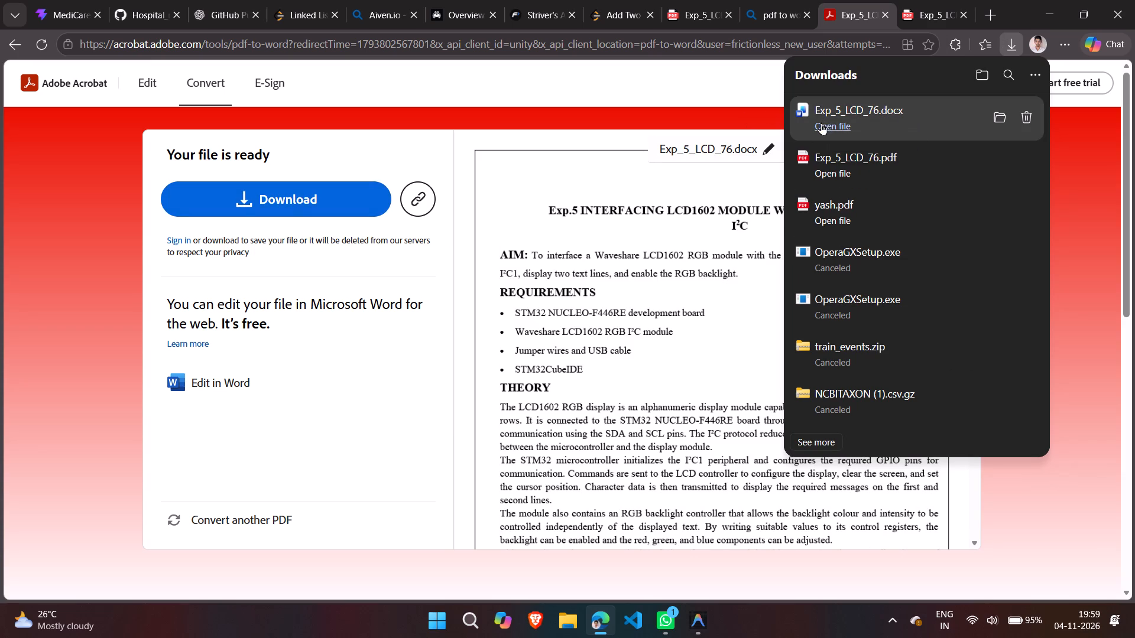
click(821, 122)
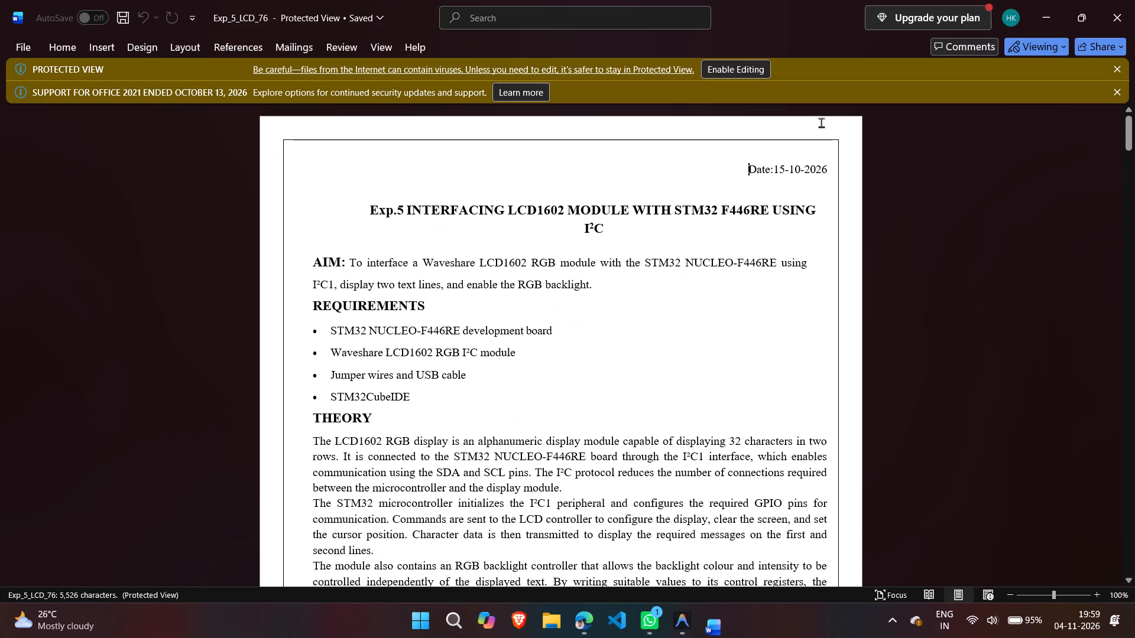
click(715, 67)
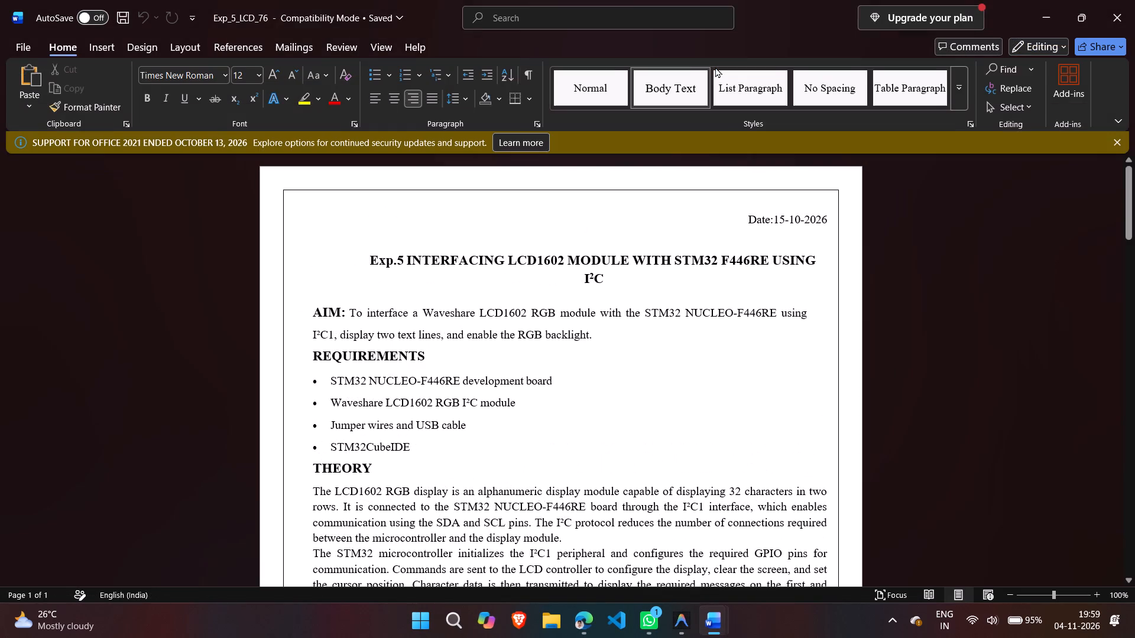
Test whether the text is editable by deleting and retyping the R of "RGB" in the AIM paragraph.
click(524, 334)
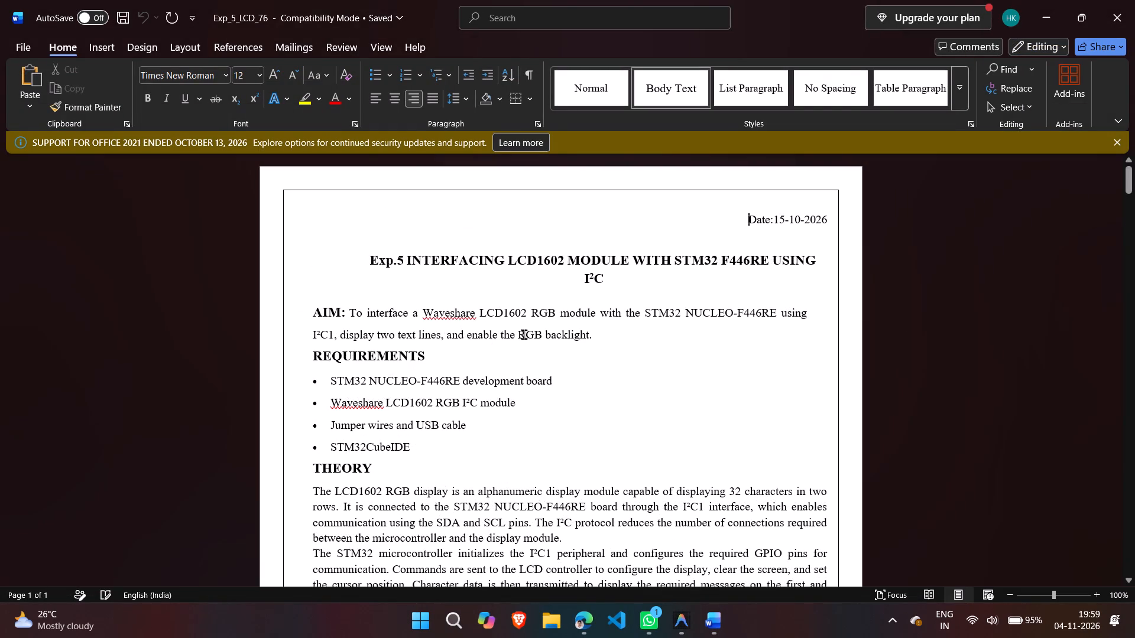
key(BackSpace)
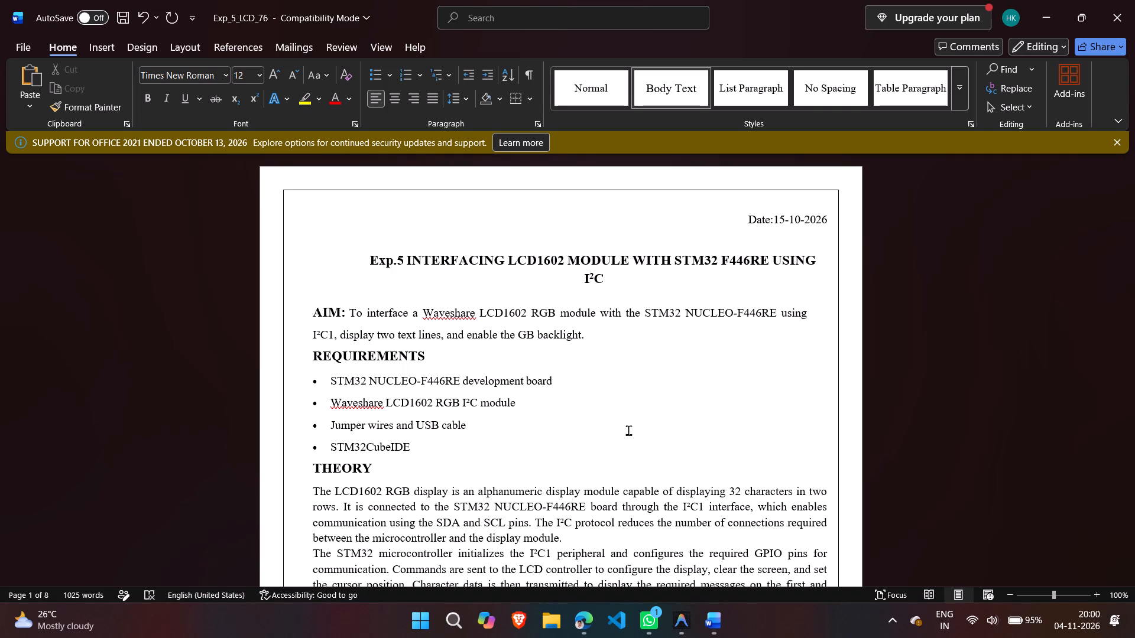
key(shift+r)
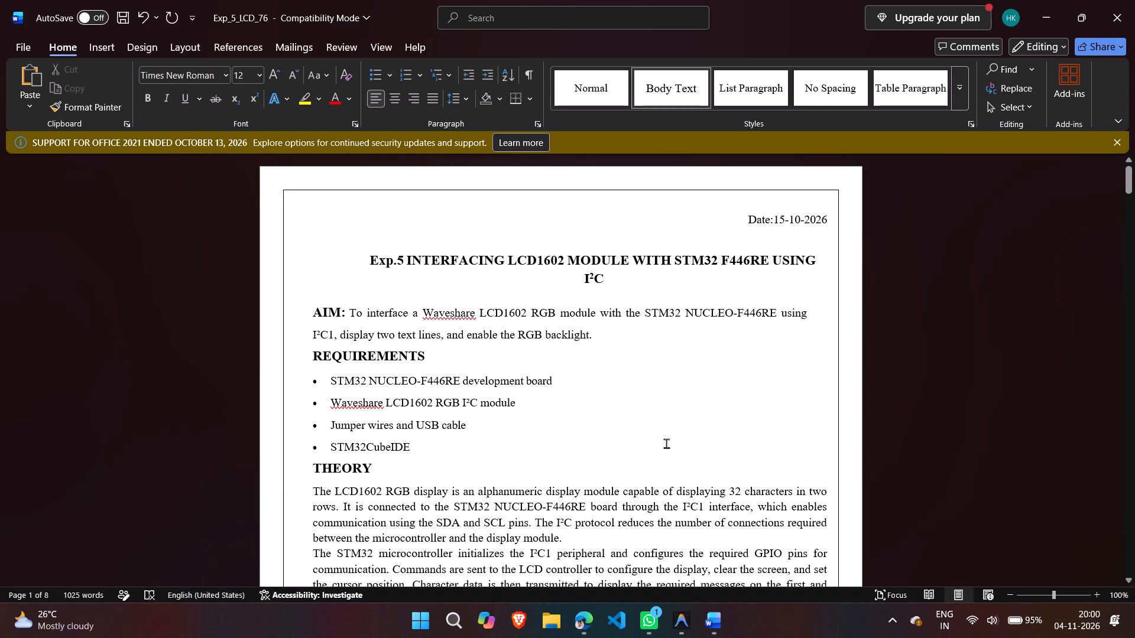
Examine the footer of the first page and the page number options for the report, and dismiss them.
scroll(666, 443, down, 7)
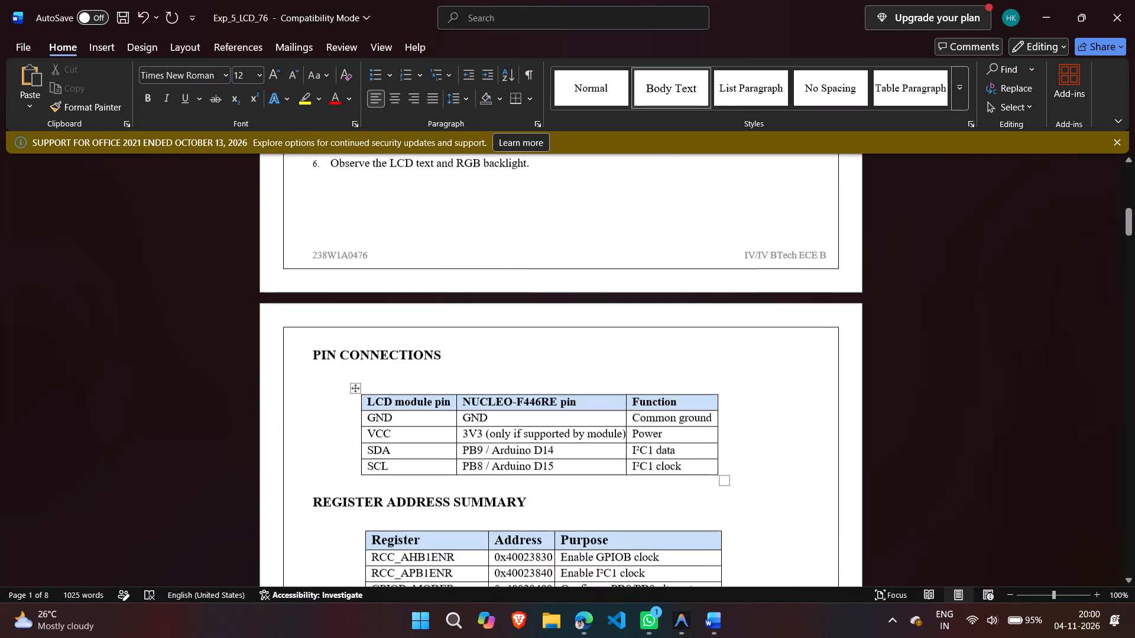
scroll(666, 443, up, 1)
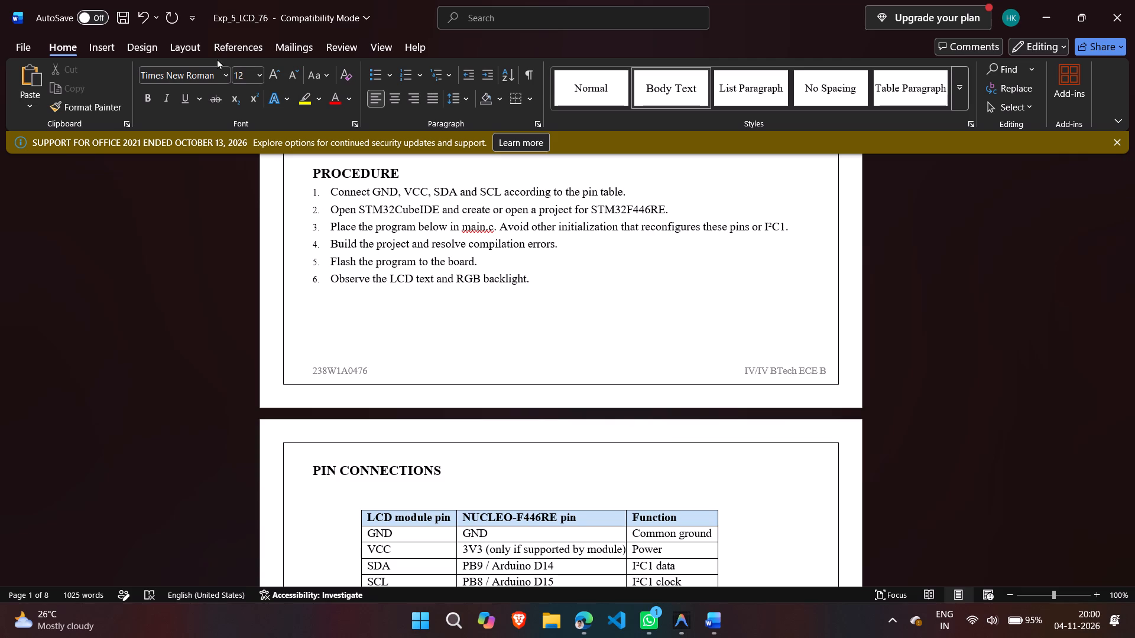
click(103, 40)
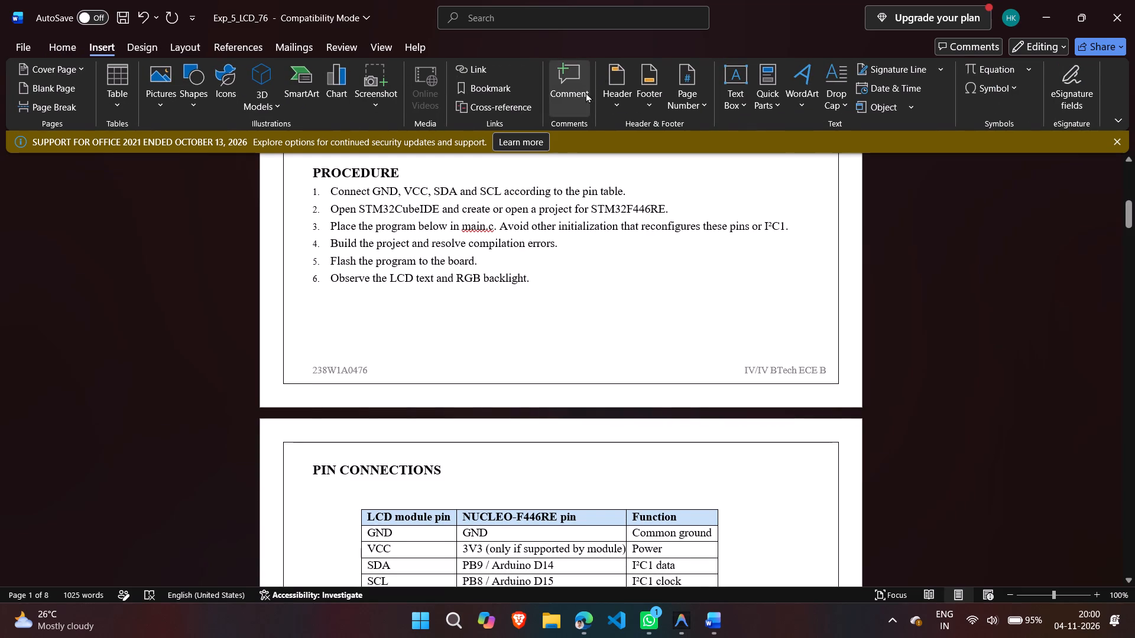
click(702, 101)
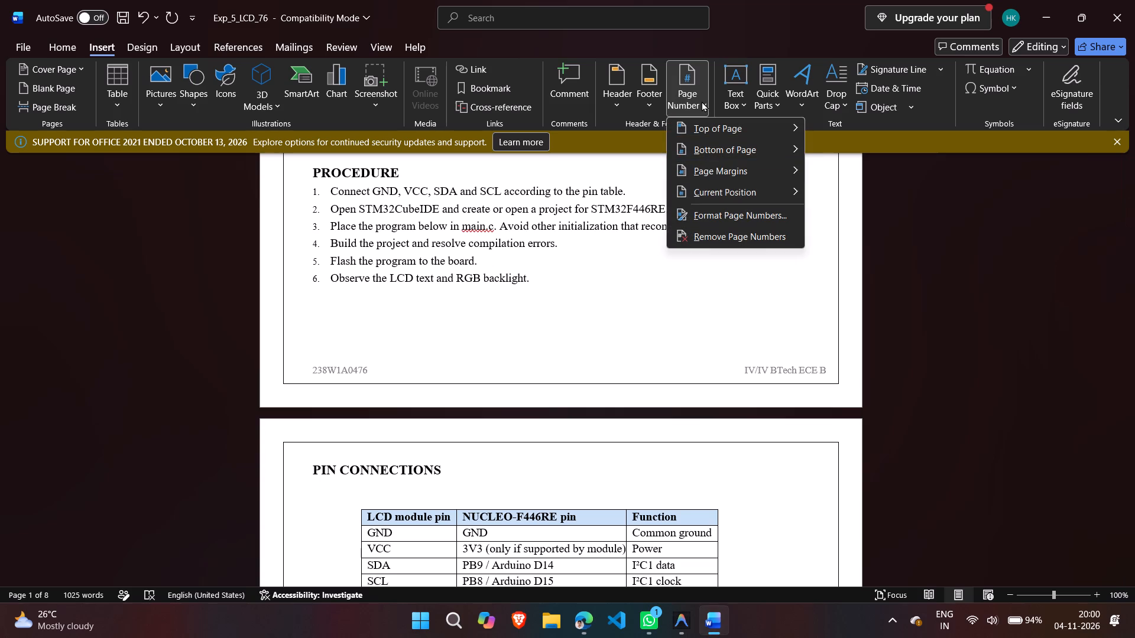
click(635, 241)
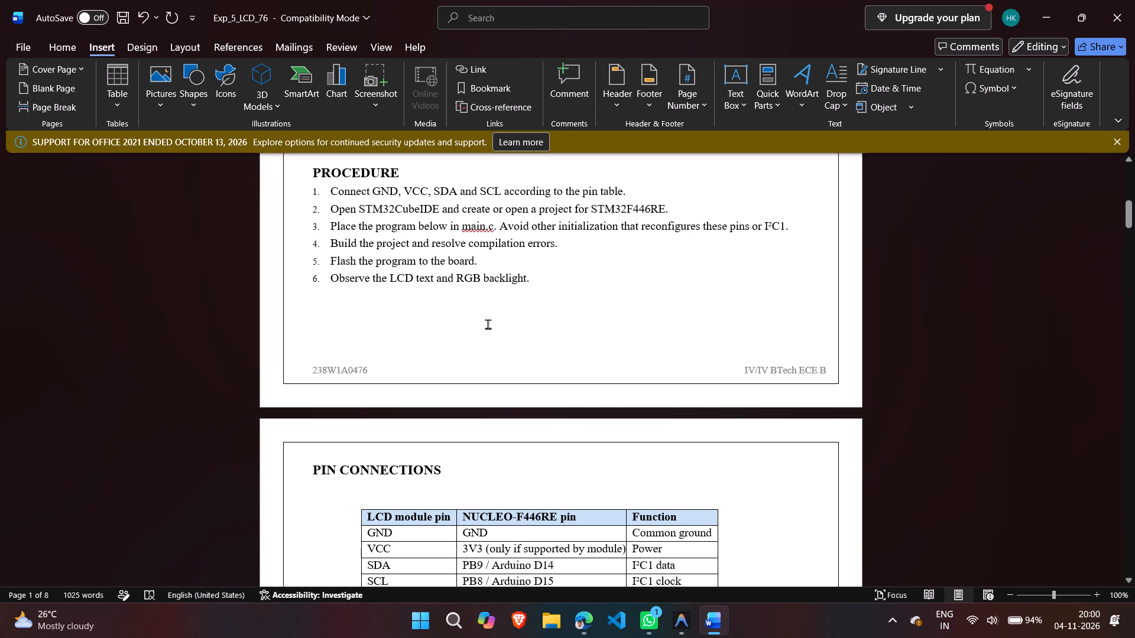
scroll(488, 324, down, 2)
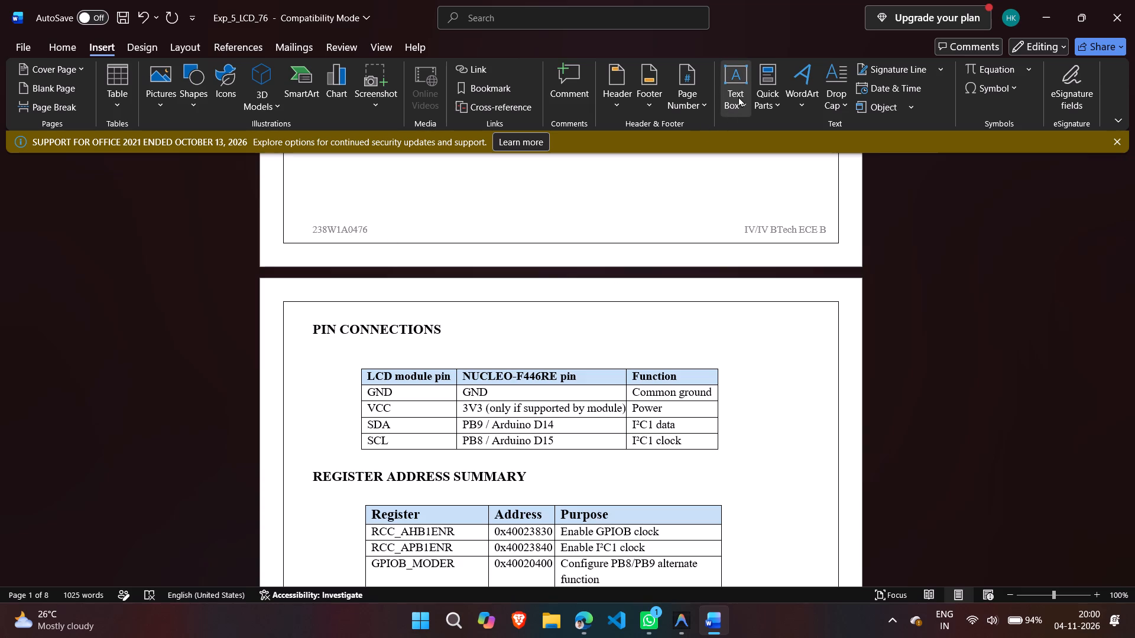
click(706, 96)
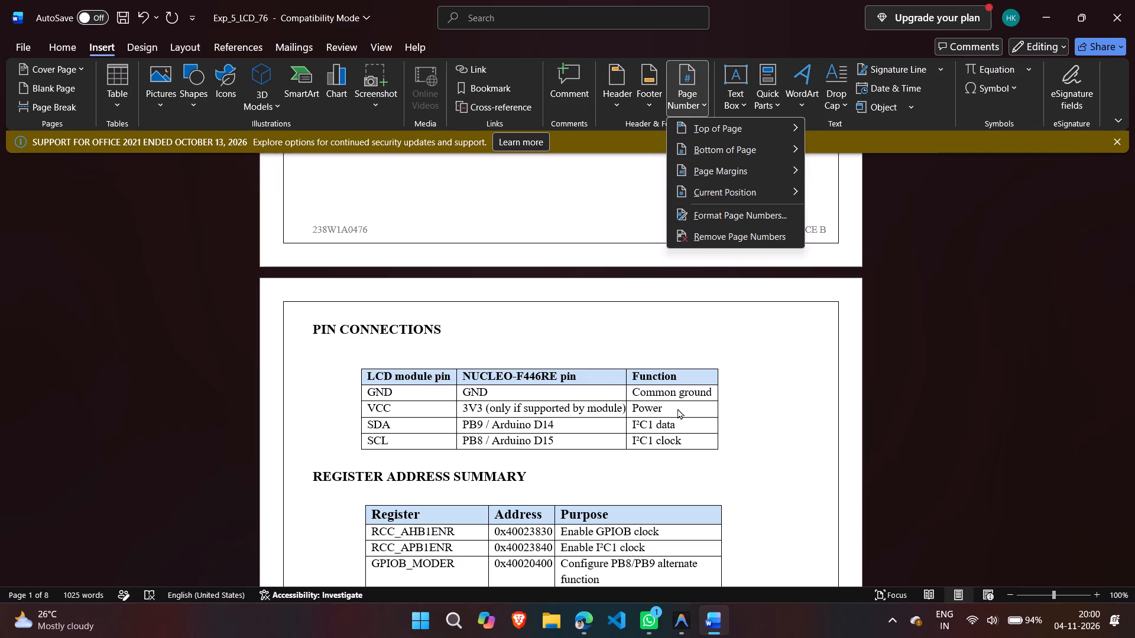
scroll(371, 276, up, 16)
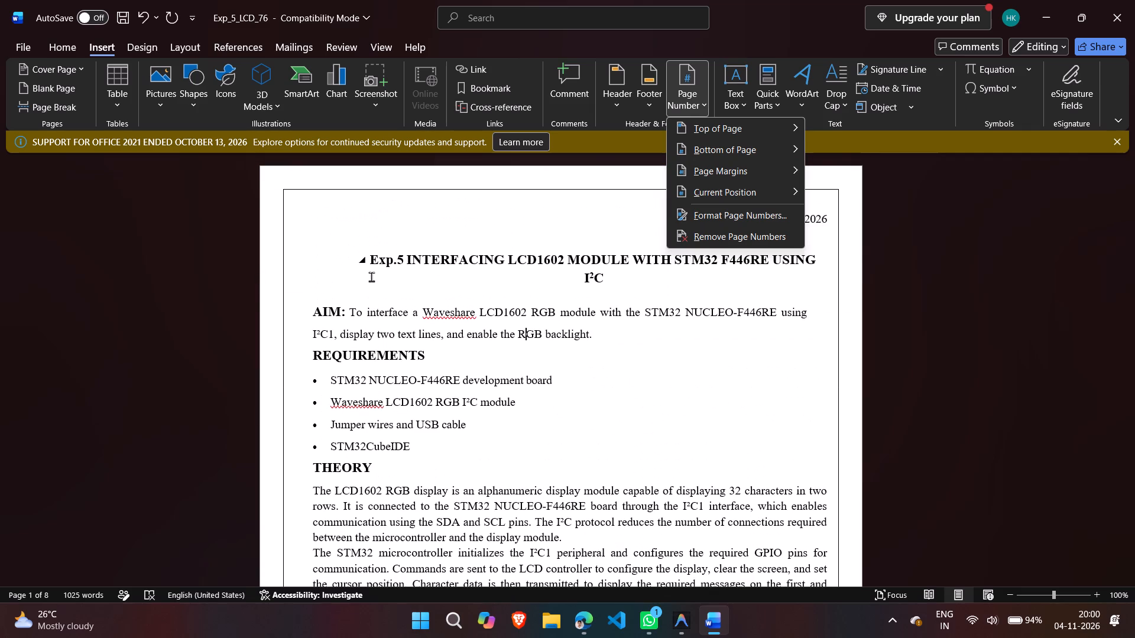
click(521, 375)
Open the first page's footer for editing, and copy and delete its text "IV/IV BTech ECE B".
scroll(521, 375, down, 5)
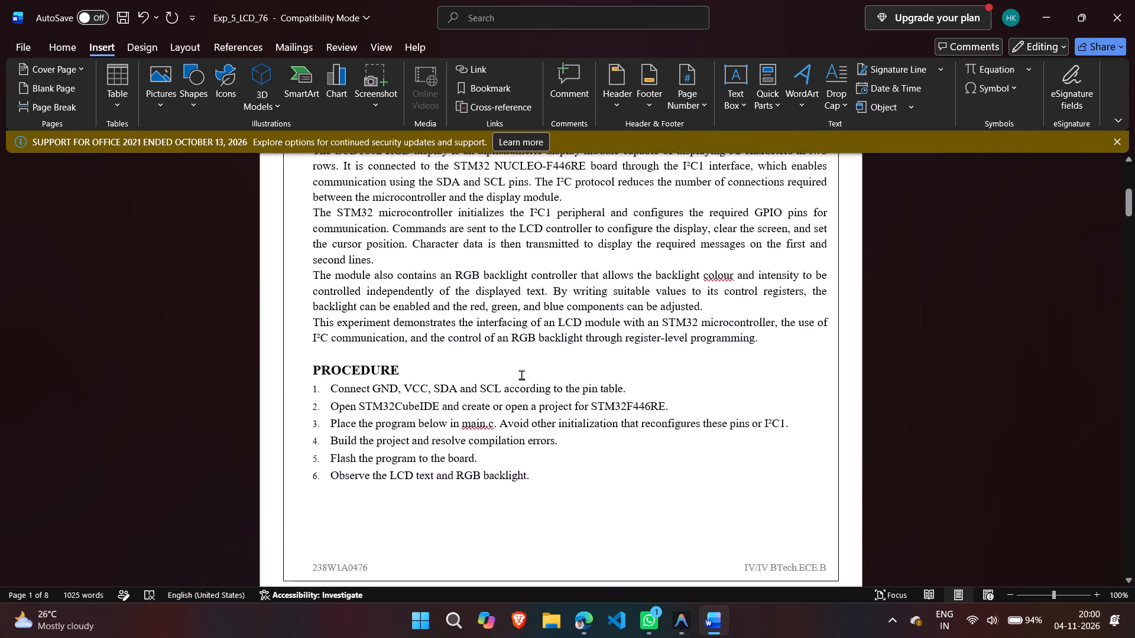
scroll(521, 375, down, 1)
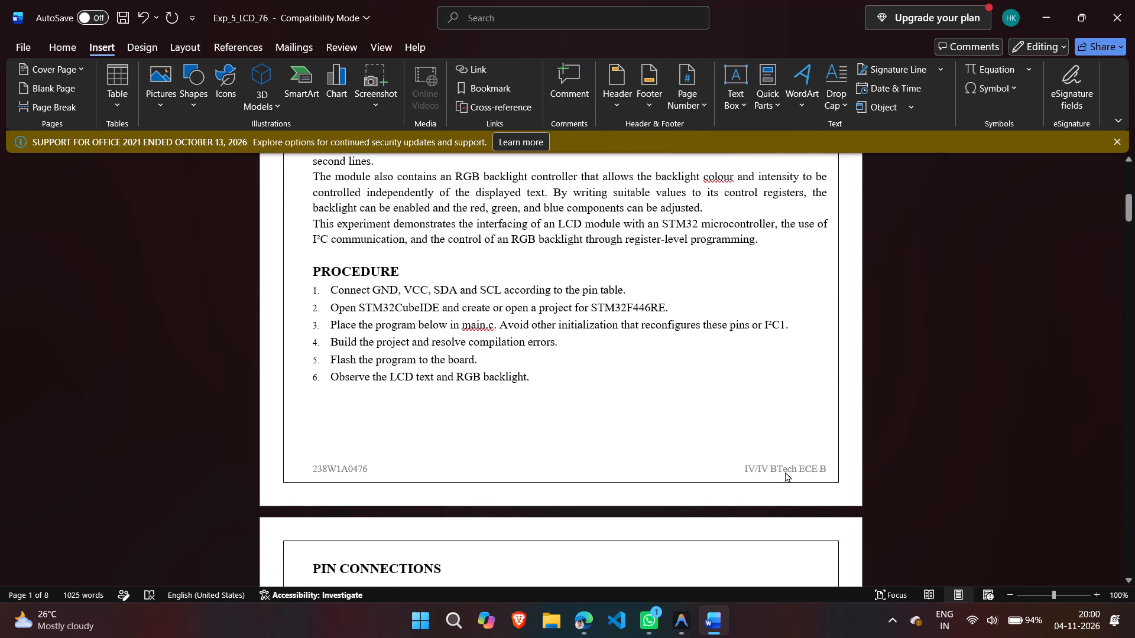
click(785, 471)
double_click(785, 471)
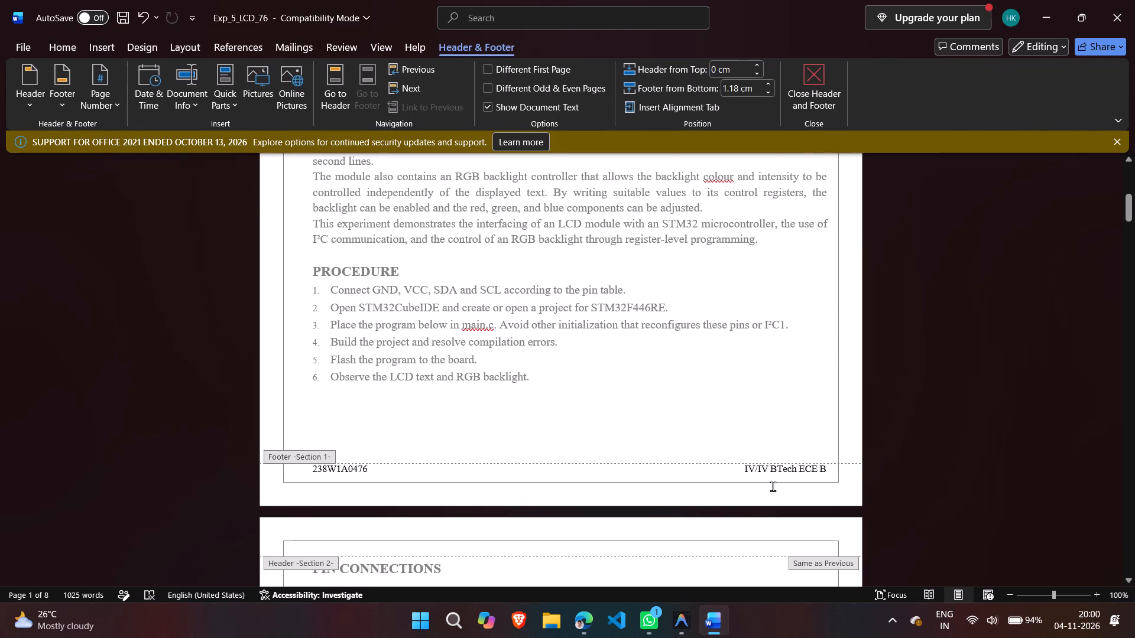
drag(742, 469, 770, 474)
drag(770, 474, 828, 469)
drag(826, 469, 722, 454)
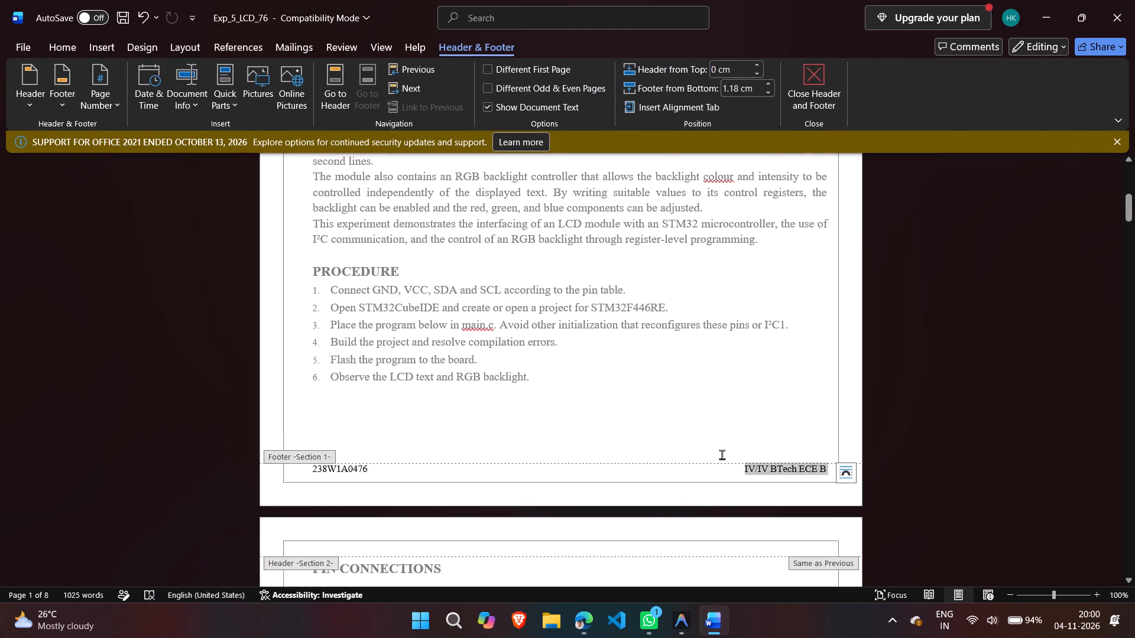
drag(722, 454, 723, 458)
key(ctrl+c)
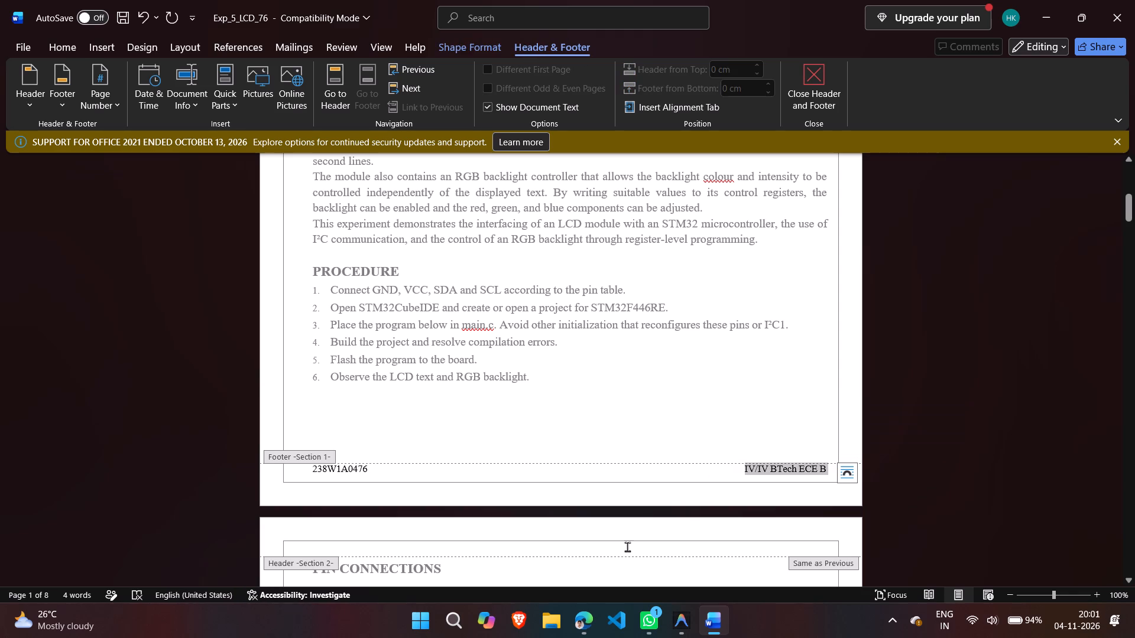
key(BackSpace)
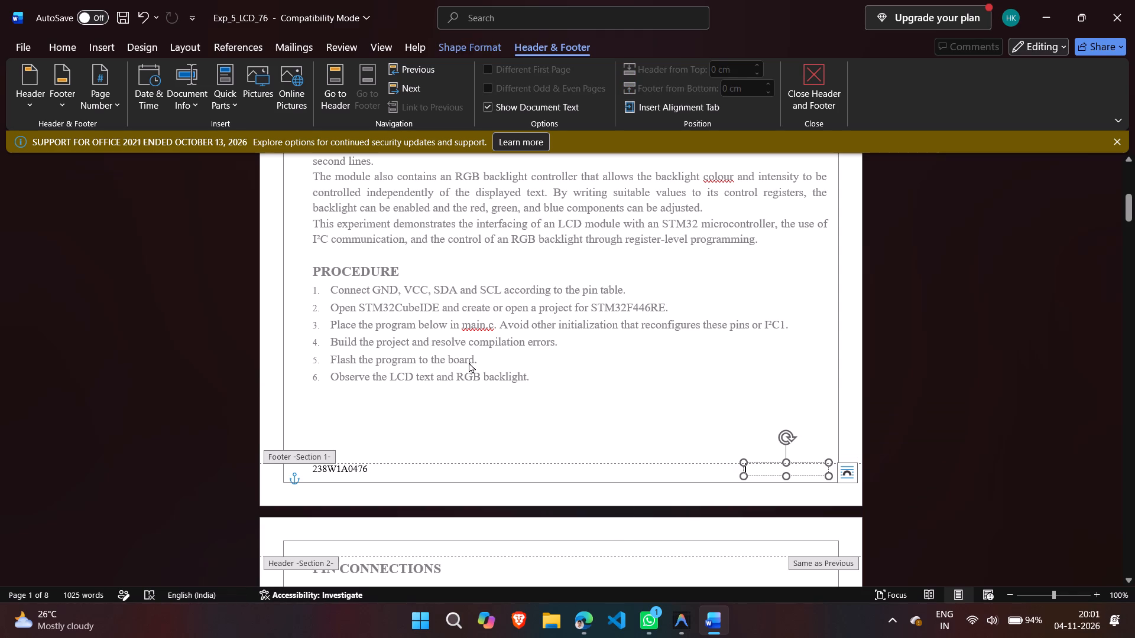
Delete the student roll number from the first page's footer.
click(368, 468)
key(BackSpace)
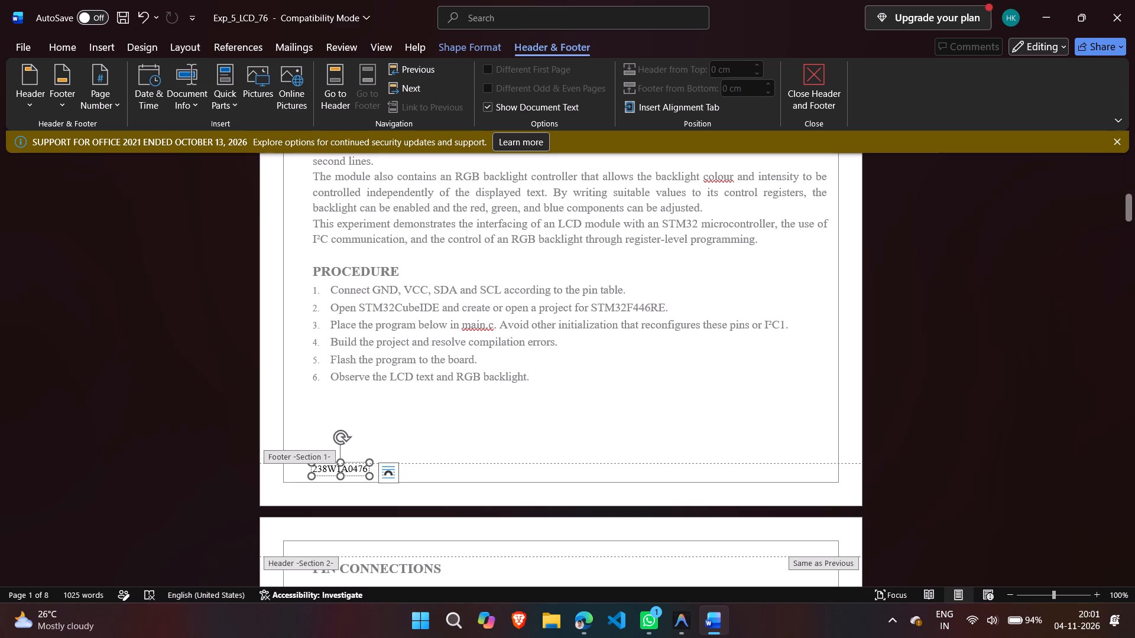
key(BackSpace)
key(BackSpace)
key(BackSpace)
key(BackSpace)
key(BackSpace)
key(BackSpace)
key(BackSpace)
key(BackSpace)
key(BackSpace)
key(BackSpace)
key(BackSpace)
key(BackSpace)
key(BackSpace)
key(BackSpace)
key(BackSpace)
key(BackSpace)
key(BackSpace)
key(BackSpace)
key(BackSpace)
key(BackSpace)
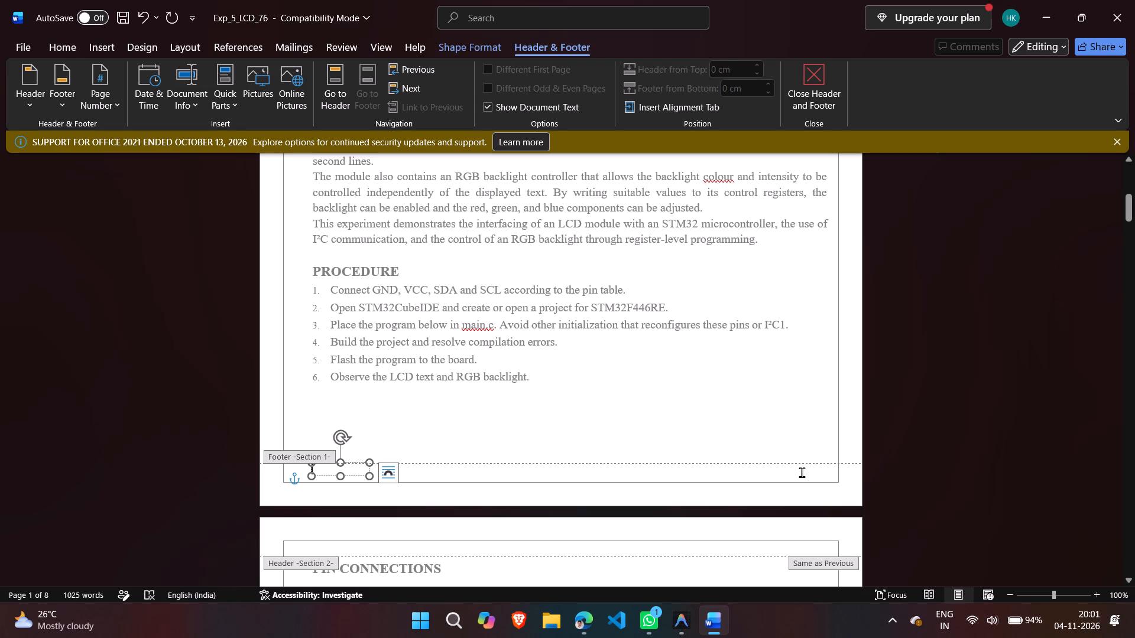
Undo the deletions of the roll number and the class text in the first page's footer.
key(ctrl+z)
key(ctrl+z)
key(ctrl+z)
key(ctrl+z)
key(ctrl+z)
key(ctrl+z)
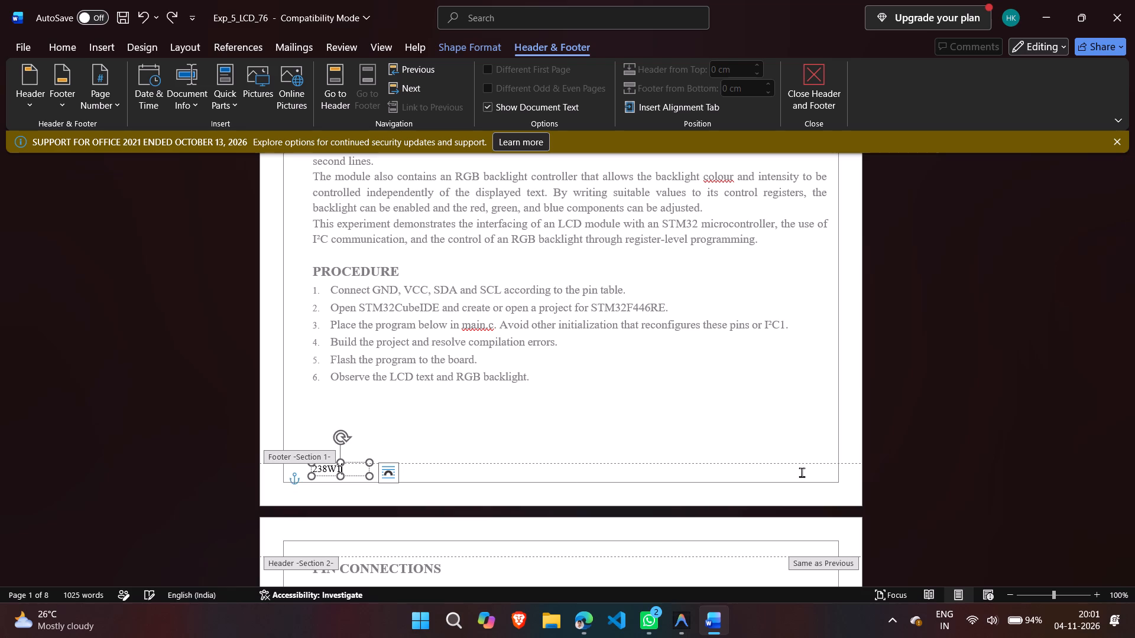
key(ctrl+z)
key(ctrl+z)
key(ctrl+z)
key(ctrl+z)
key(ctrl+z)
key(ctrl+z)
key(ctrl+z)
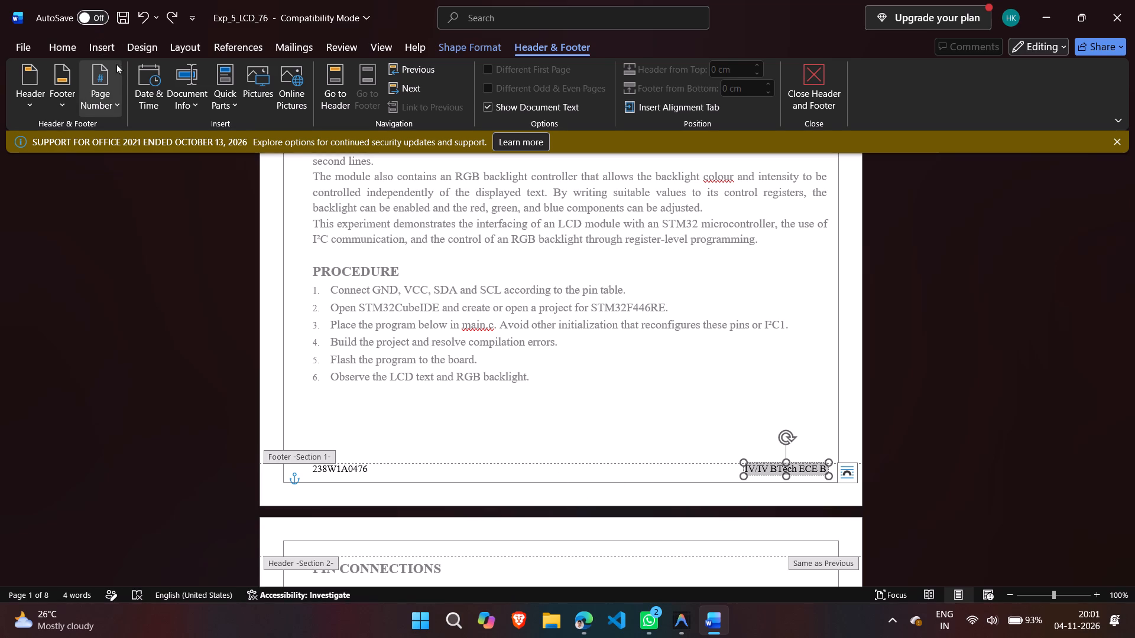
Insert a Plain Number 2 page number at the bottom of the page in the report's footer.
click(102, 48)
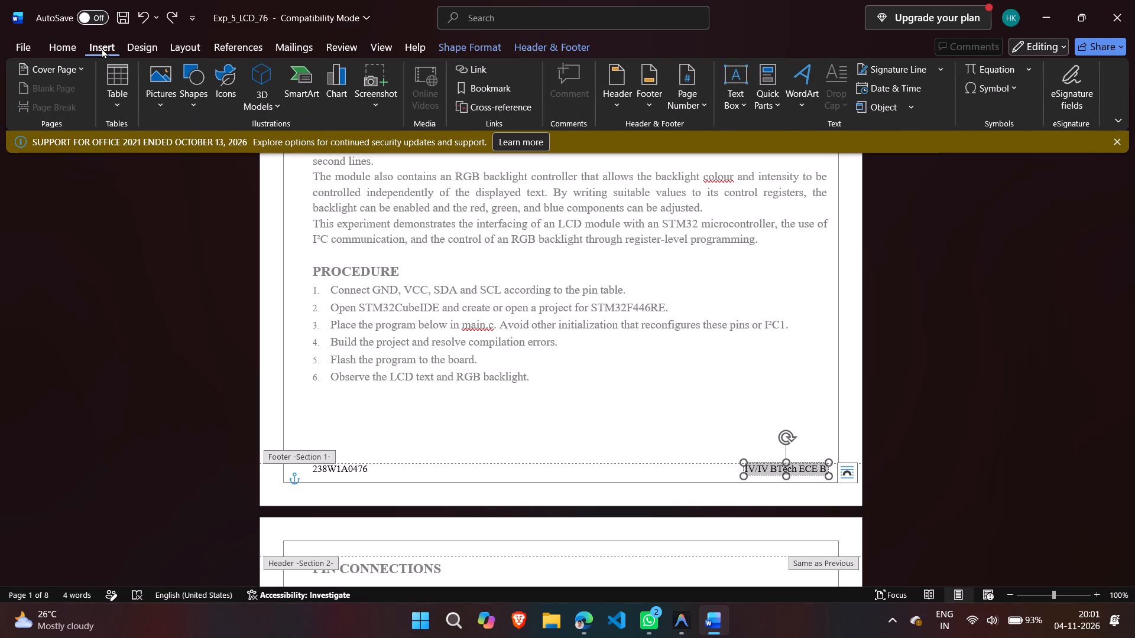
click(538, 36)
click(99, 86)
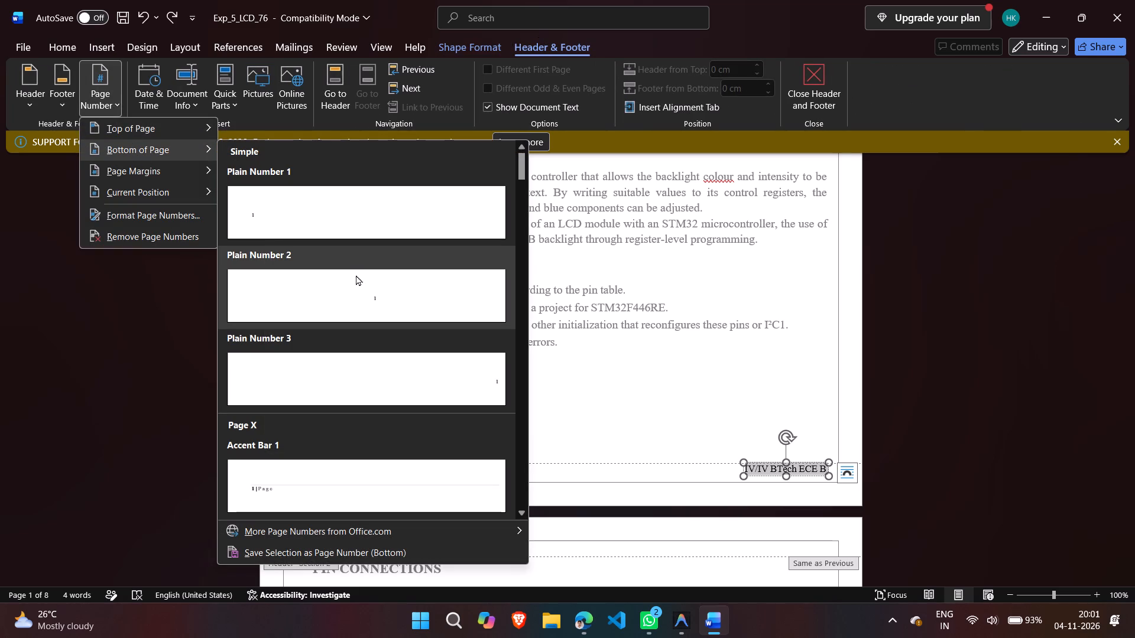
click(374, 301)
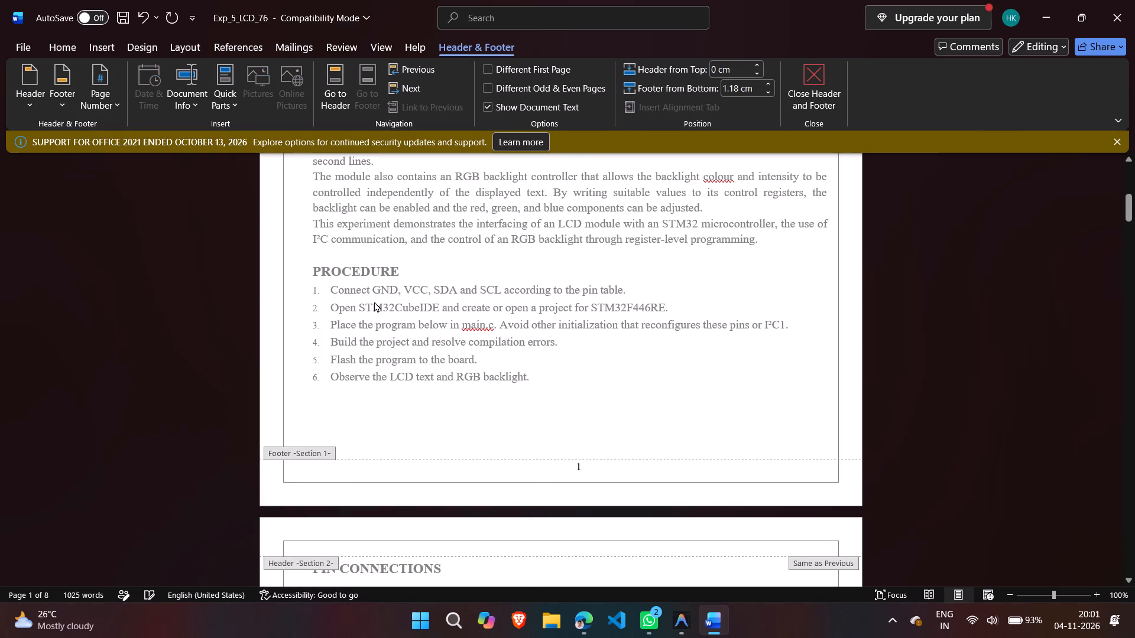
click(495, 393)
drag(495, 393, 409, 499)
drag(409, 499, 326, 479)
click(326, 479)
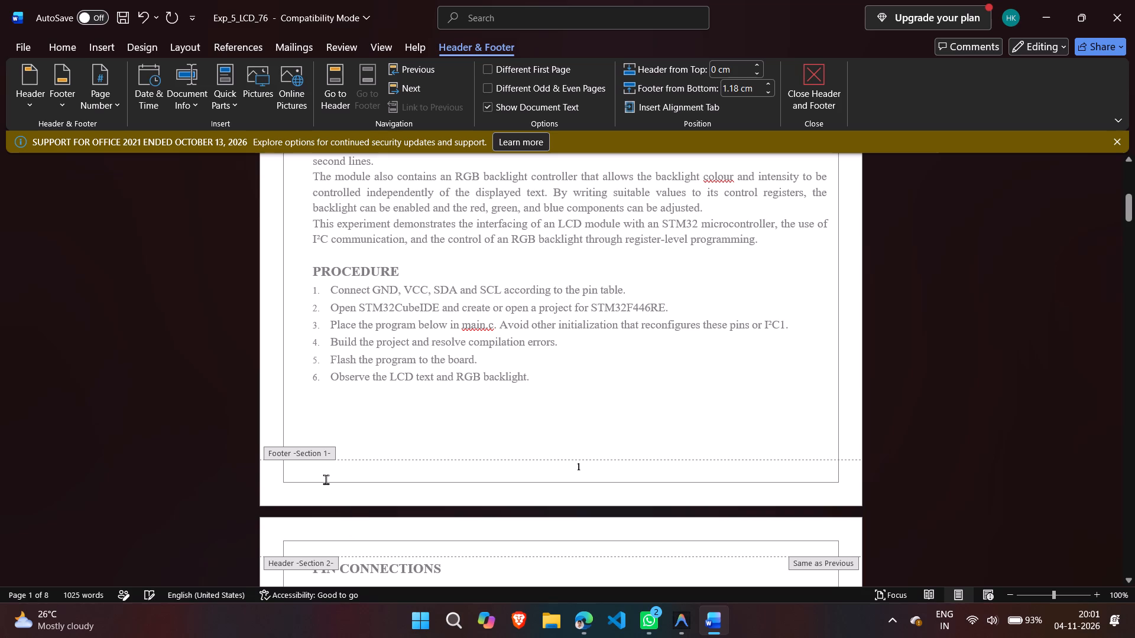
Examine the footers and page numbering throughout the report, and leave footer editing.
scroll(346, 391, down, 7)
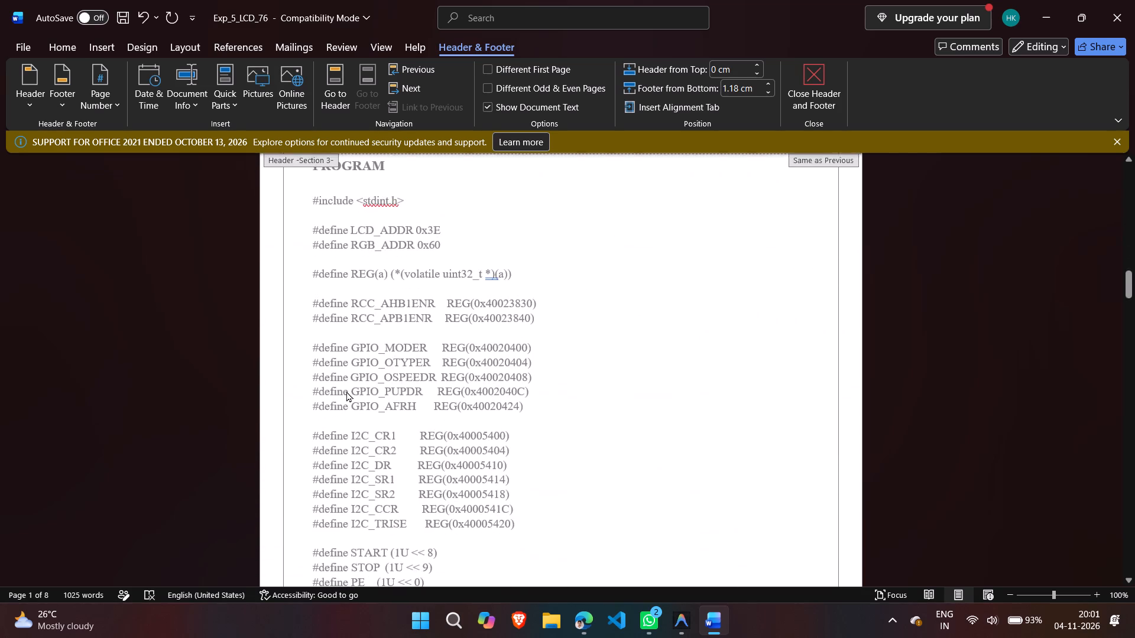
scroll(346, 391, down, 3)
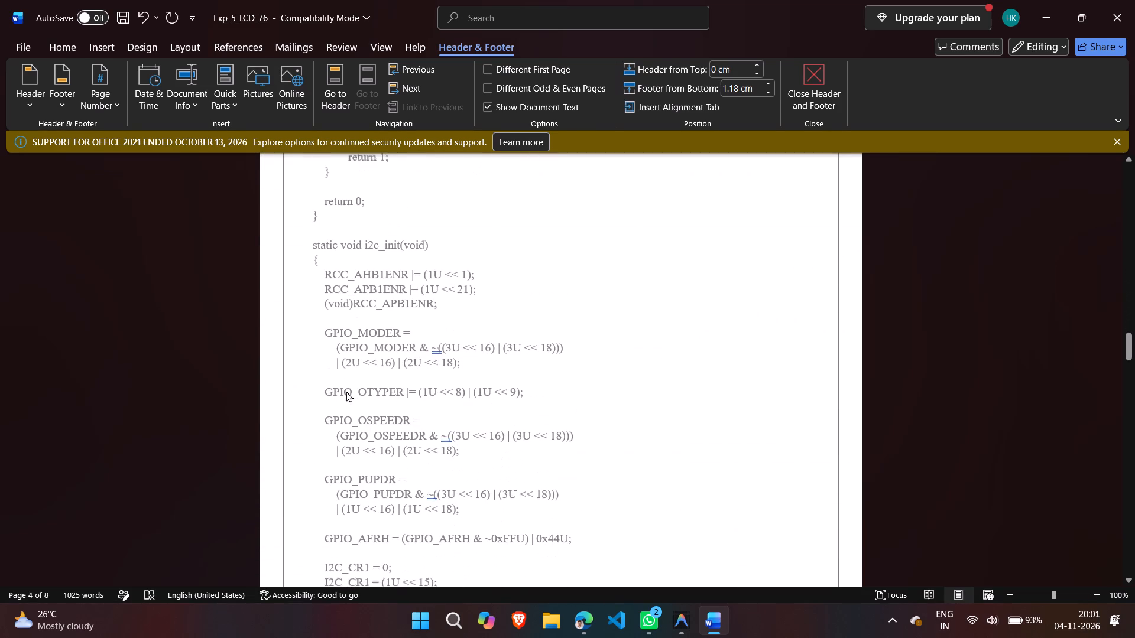
scroll(346, 391, down, 6)
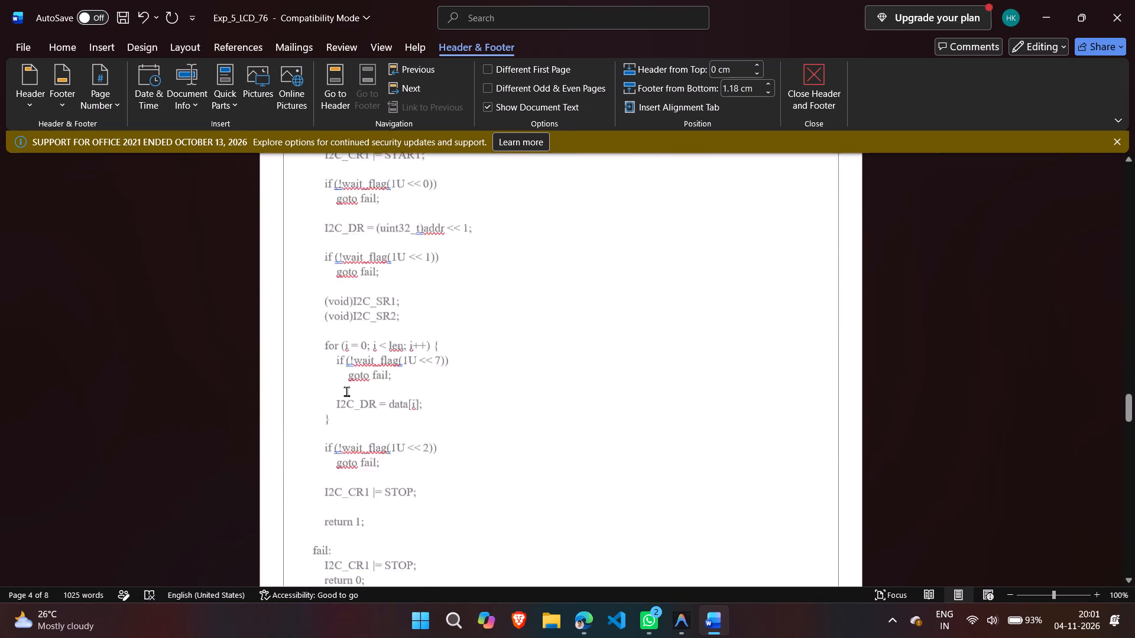
scroll(346, 391, down, 1)
scroll(346, 391, up, 6)
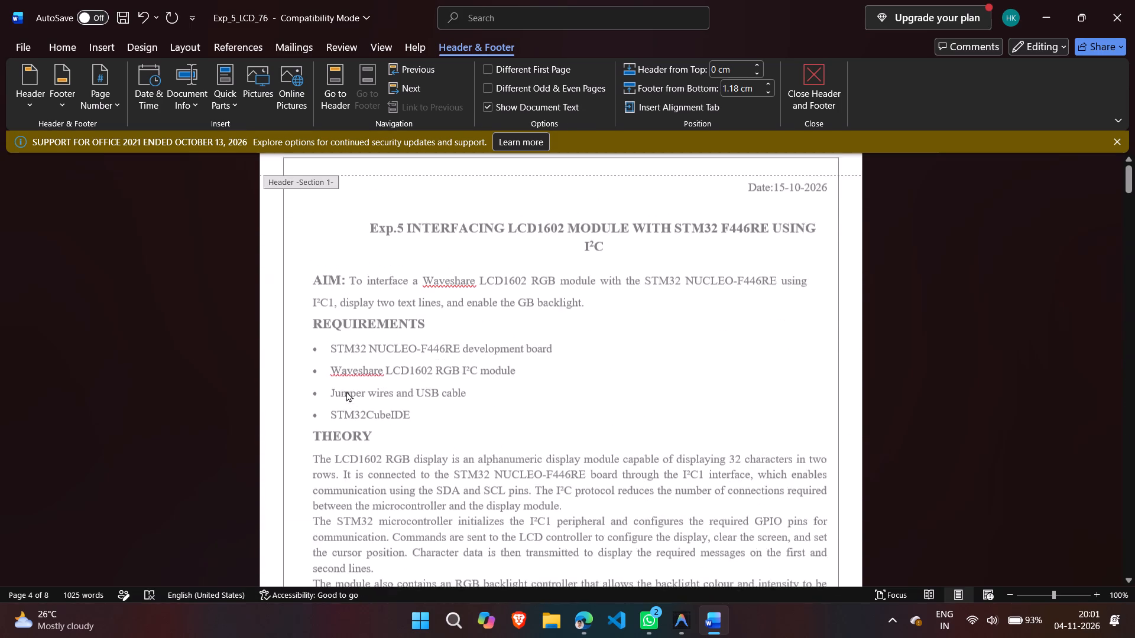
scroll(346, 391, up, 1)
double_click(421, 446)
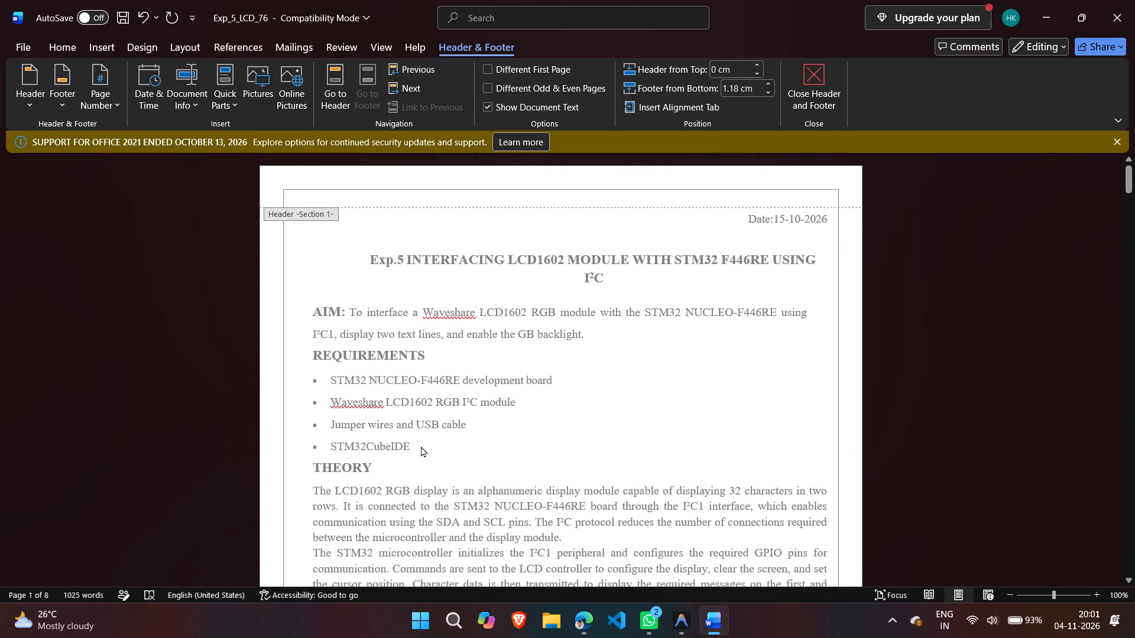
scroll(421, 446, down, 6)
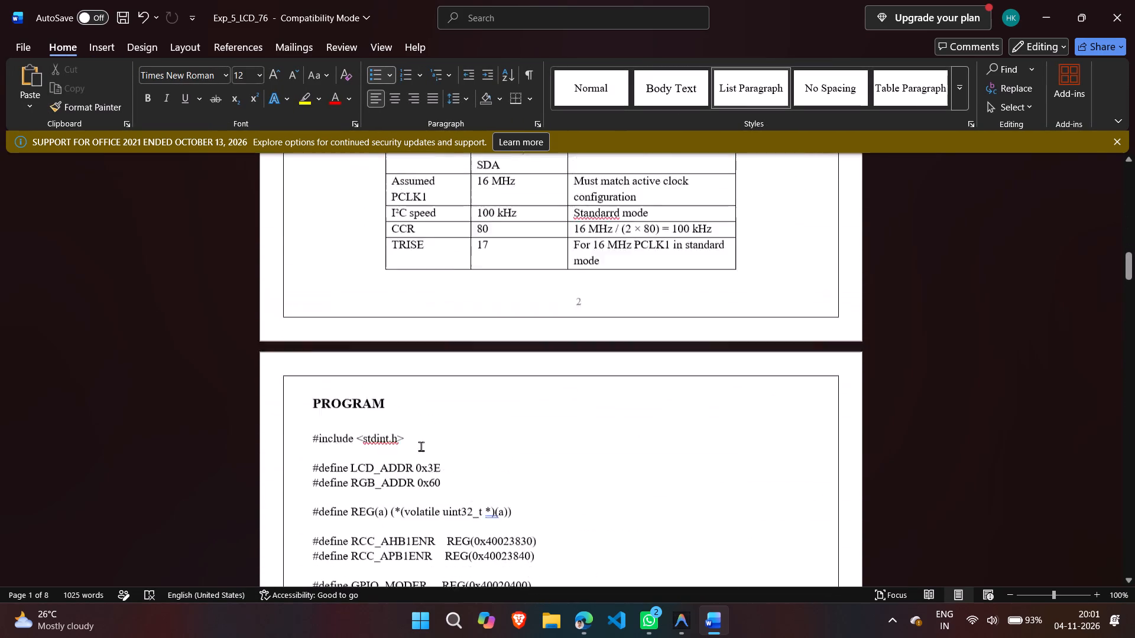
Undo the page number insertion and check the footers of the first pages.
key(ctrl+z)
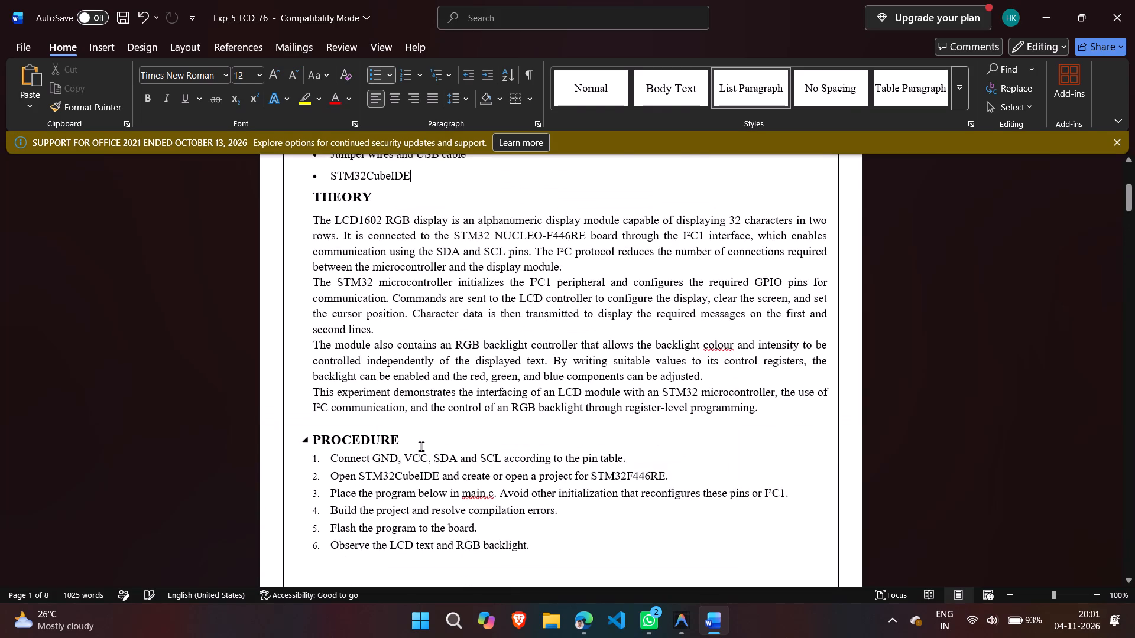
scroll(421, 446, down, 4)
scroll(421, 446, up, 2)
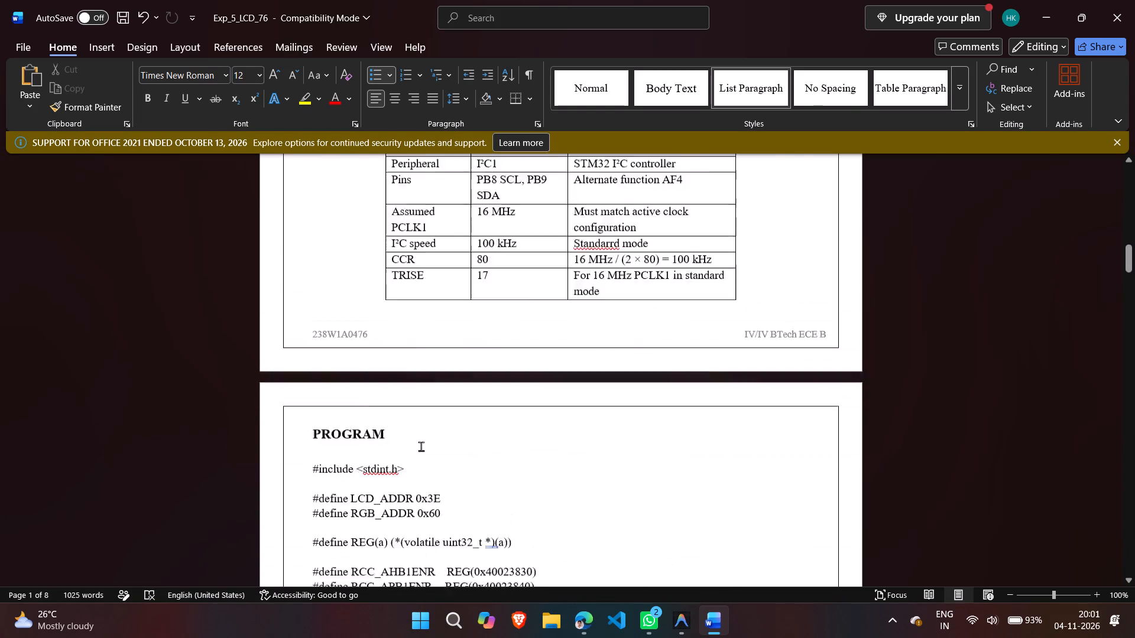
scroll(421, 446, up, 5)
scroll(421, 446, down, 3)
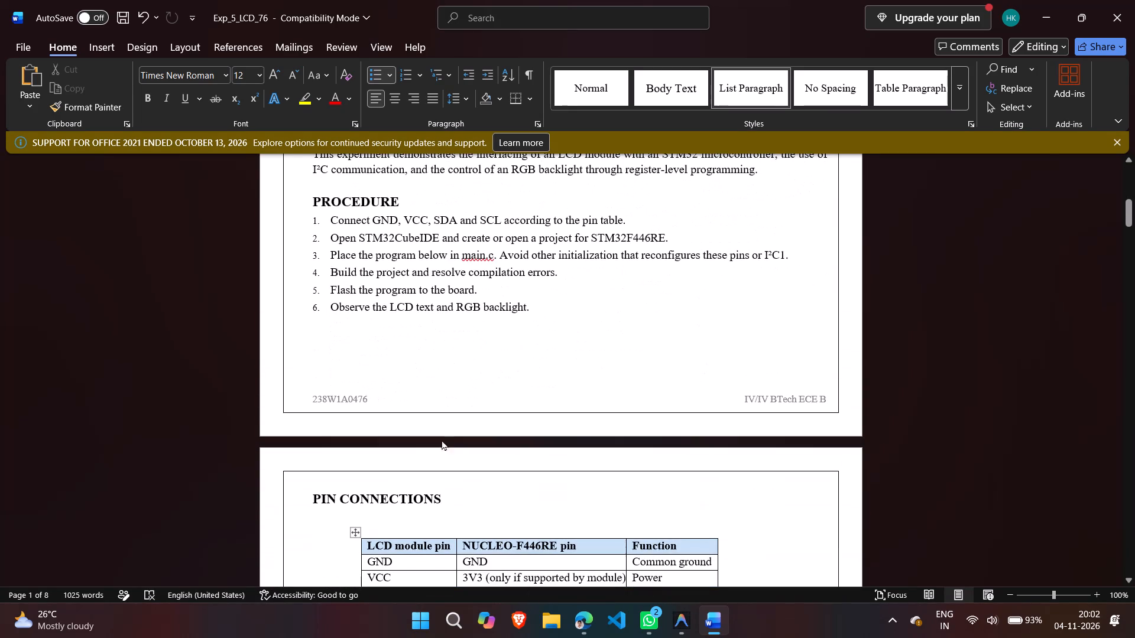
Open the first page's footer, view the page number format settings, accept them as they are, and leave footer editing.
double_click(587, 405)
click(589, 406)
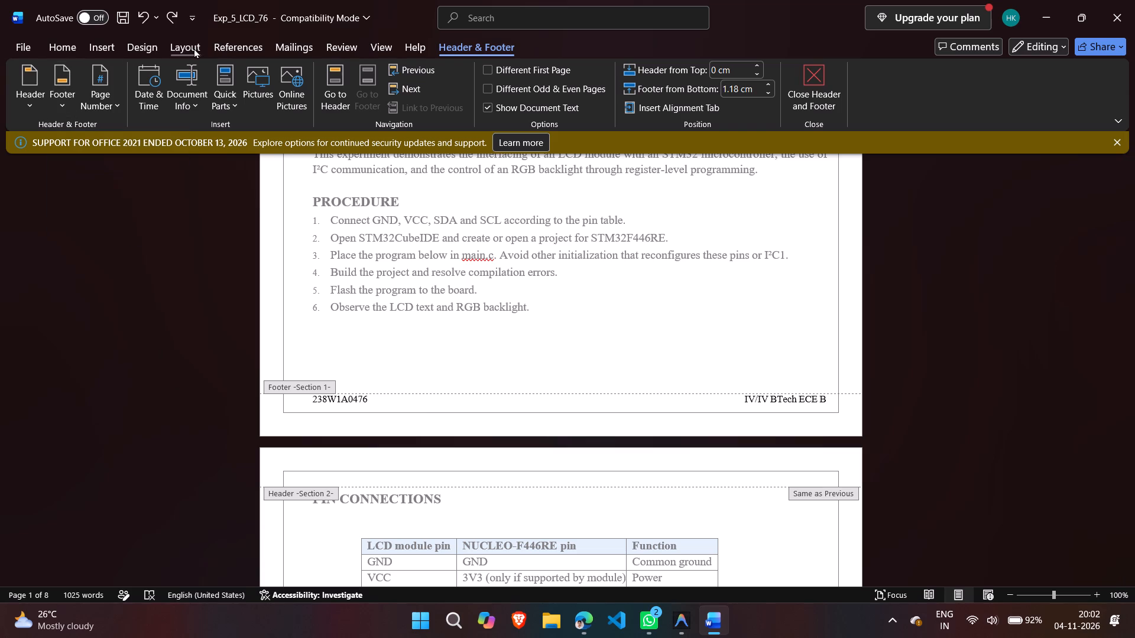
click(115, 109)
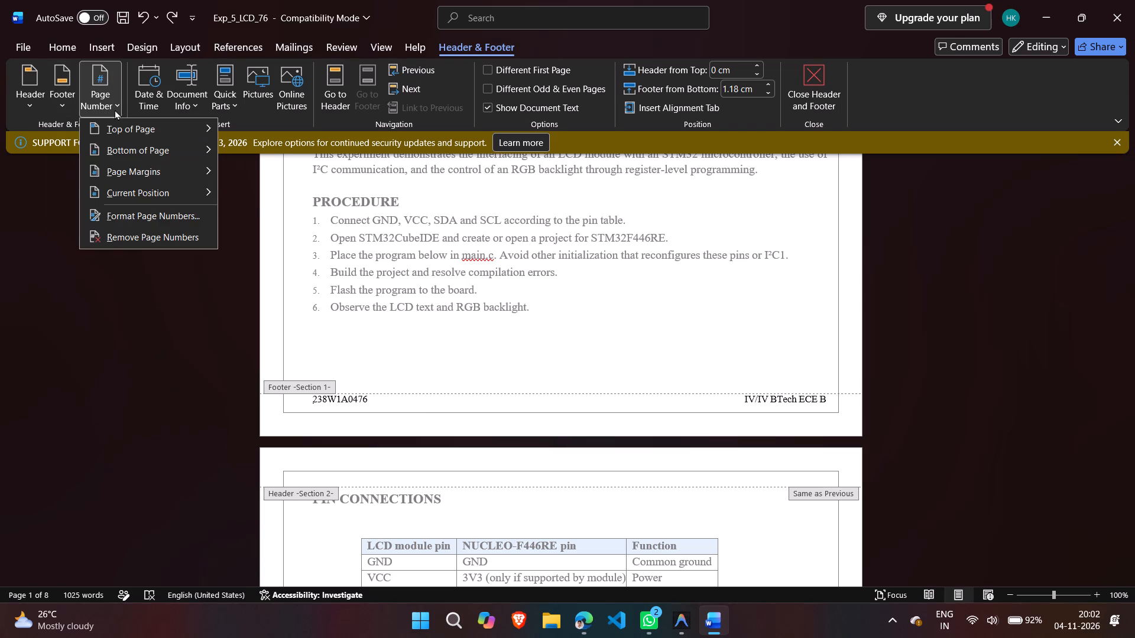
click(144, 211)
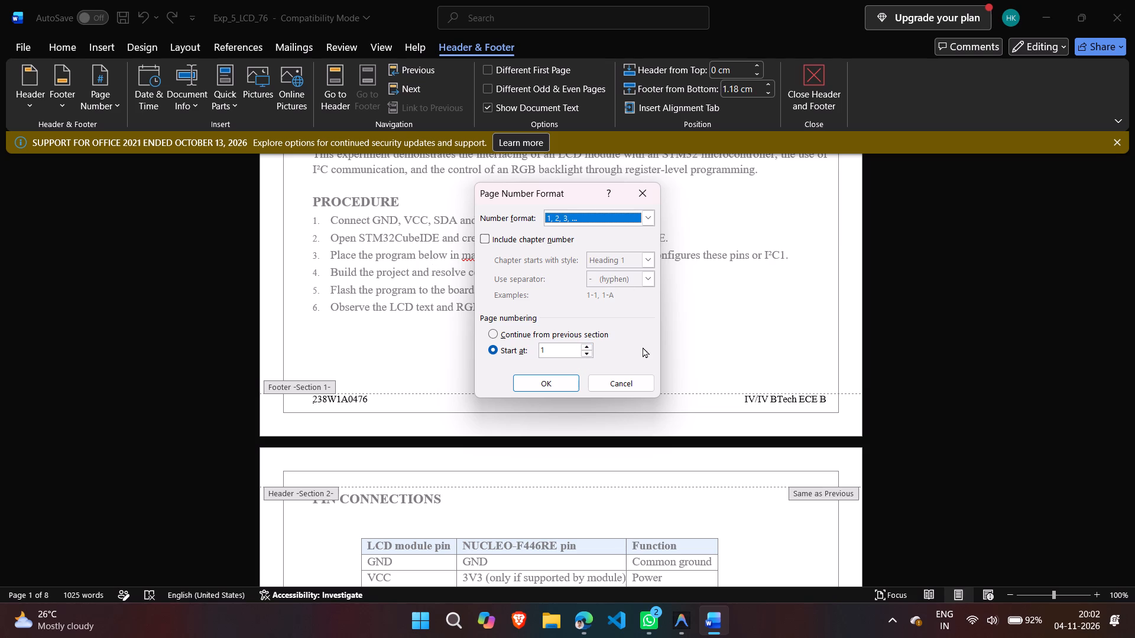
click(724, 323)
click(551, 382)
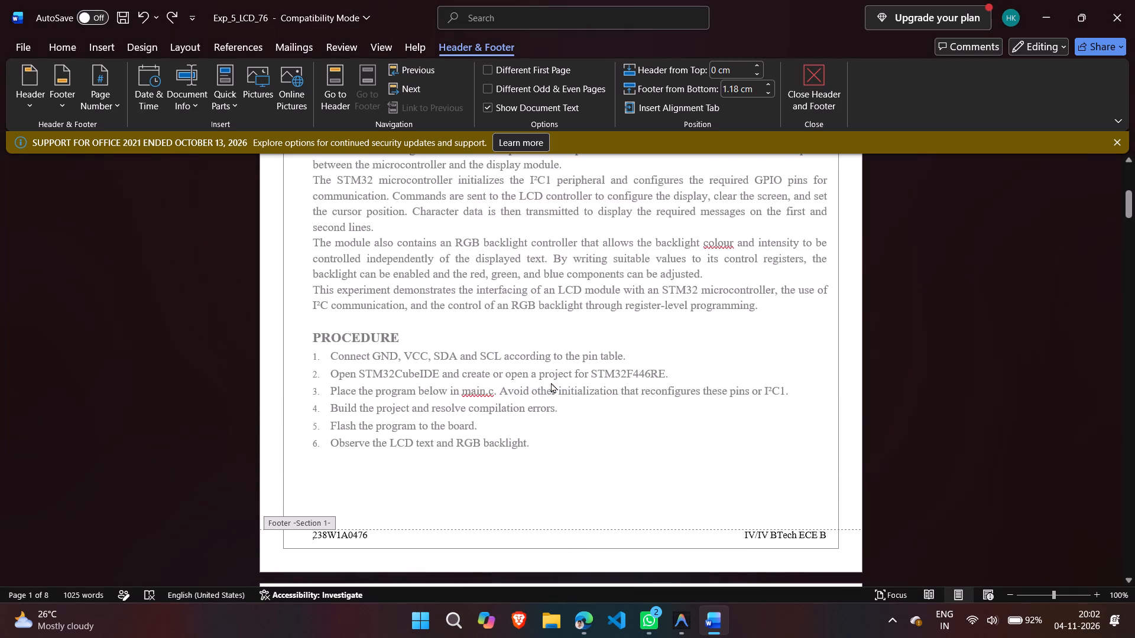
double_click(551, 382)
scroll(551, 382, down, 2)
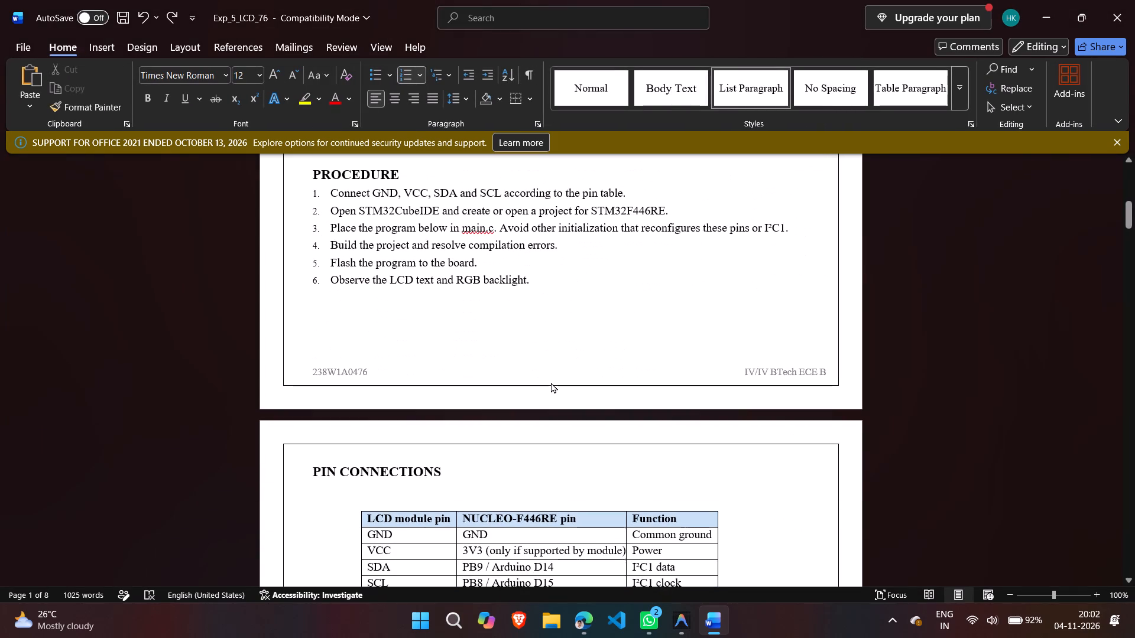
Copy the class text "IV/IV BTech ECE B" from the first page's footer into an empty Notepad note.
drag(742, 372, 820, 375)
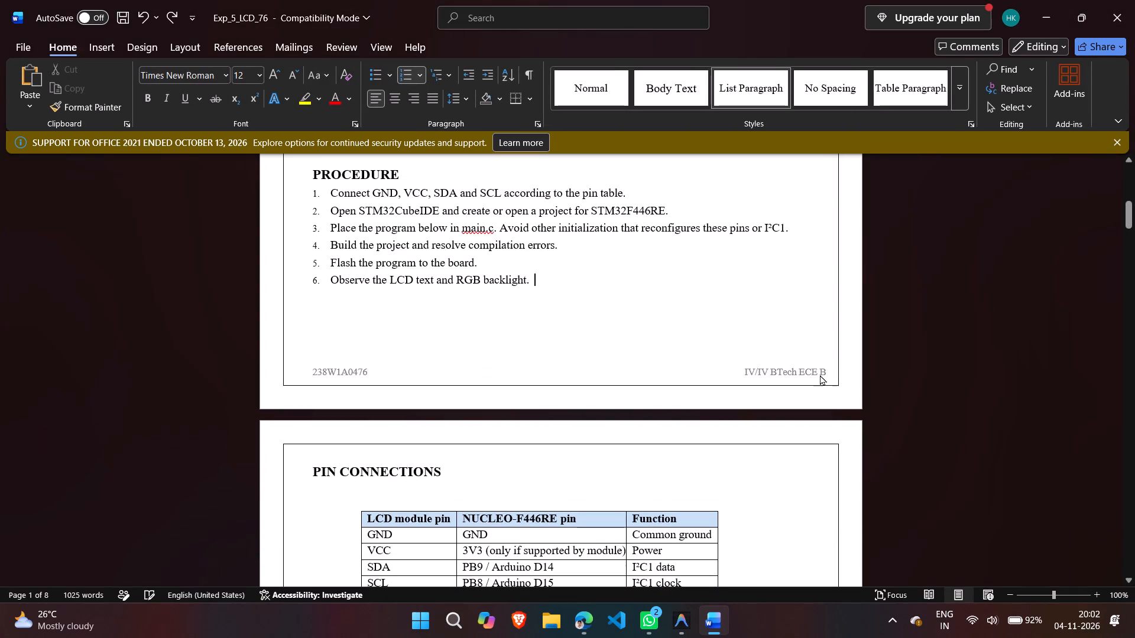
double_click(820, 375)
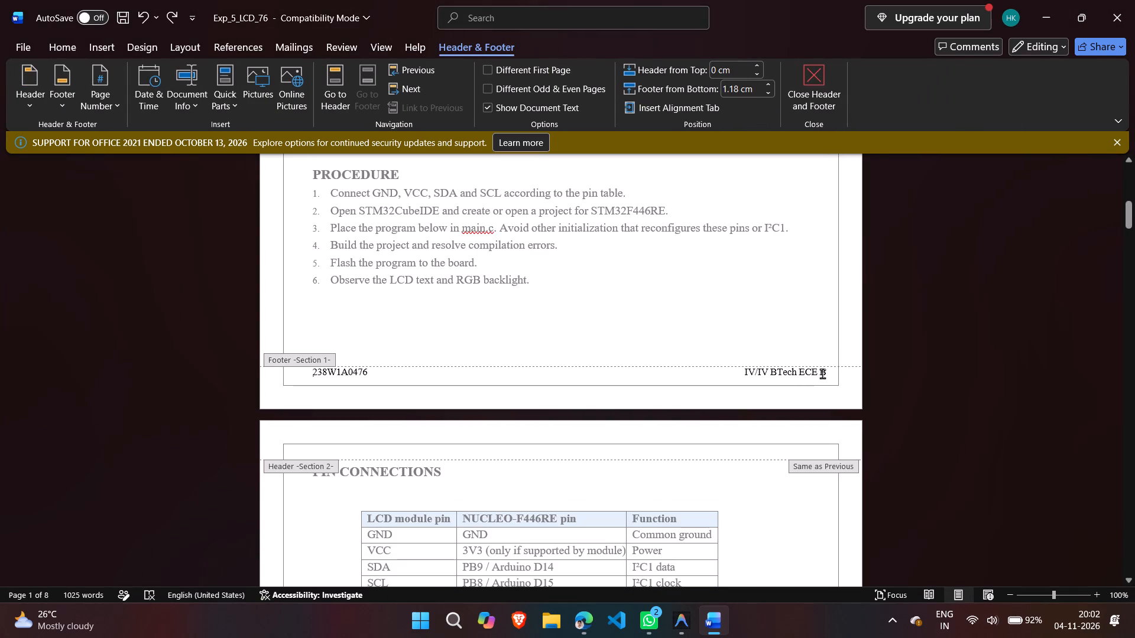
drag(827, 372, 742, 376)
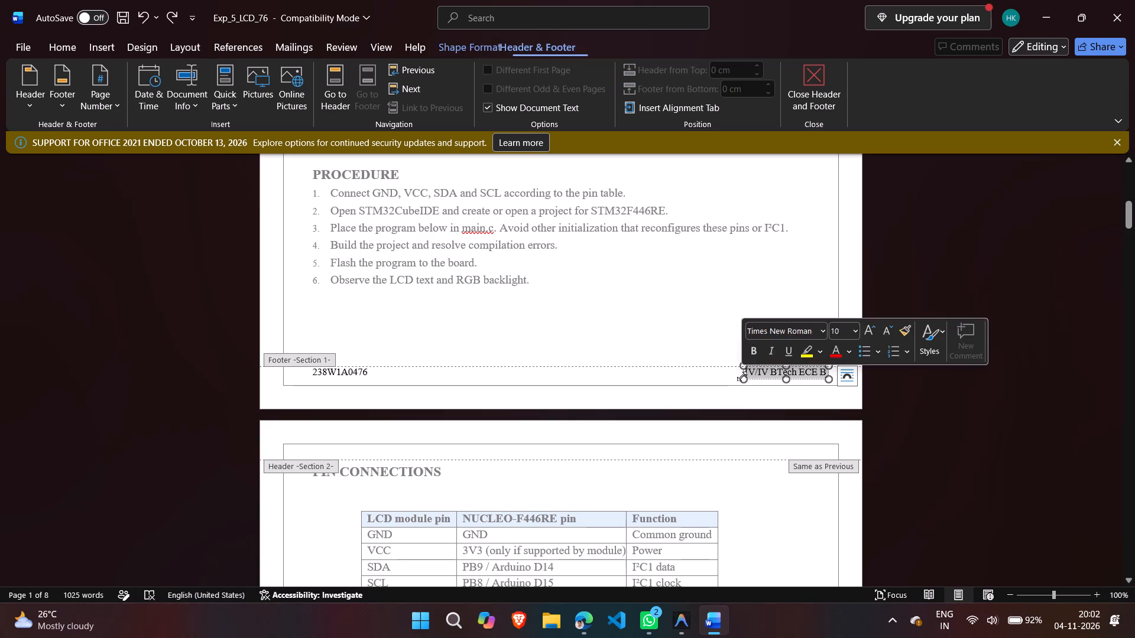
key(ctrl+c)
text(note)
key(Return)
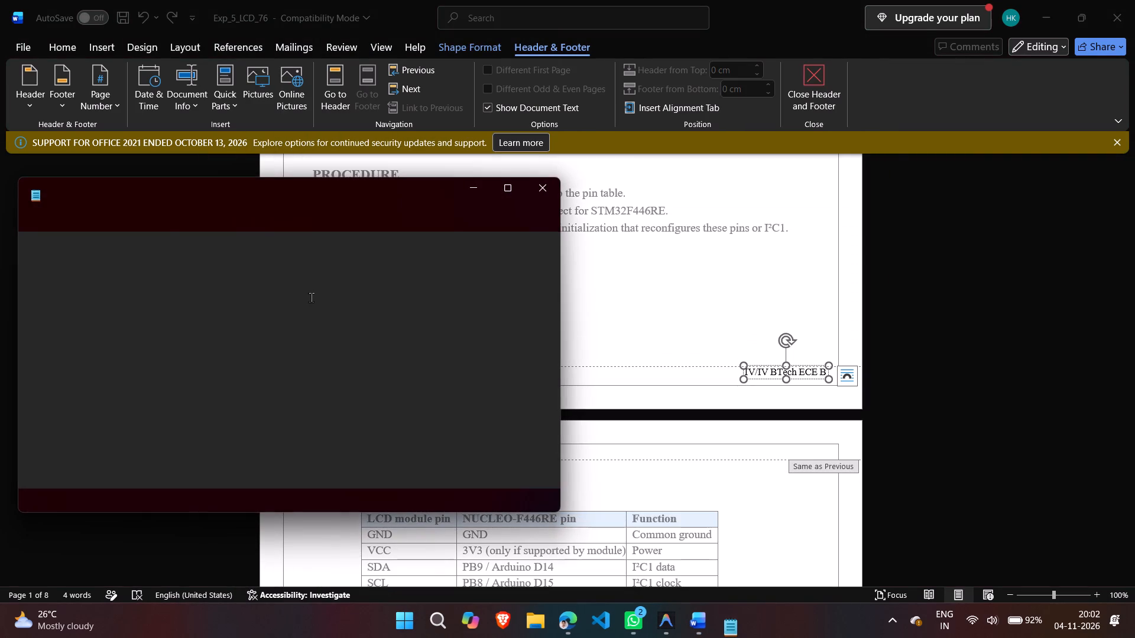
click(417, 197)
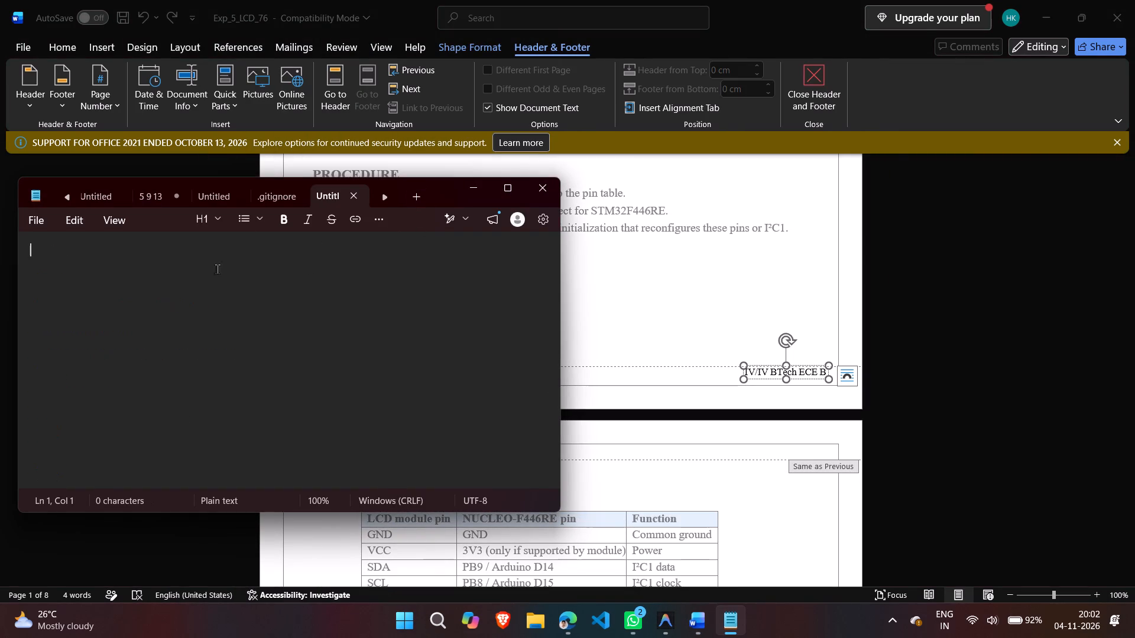
key(ctrl+v)
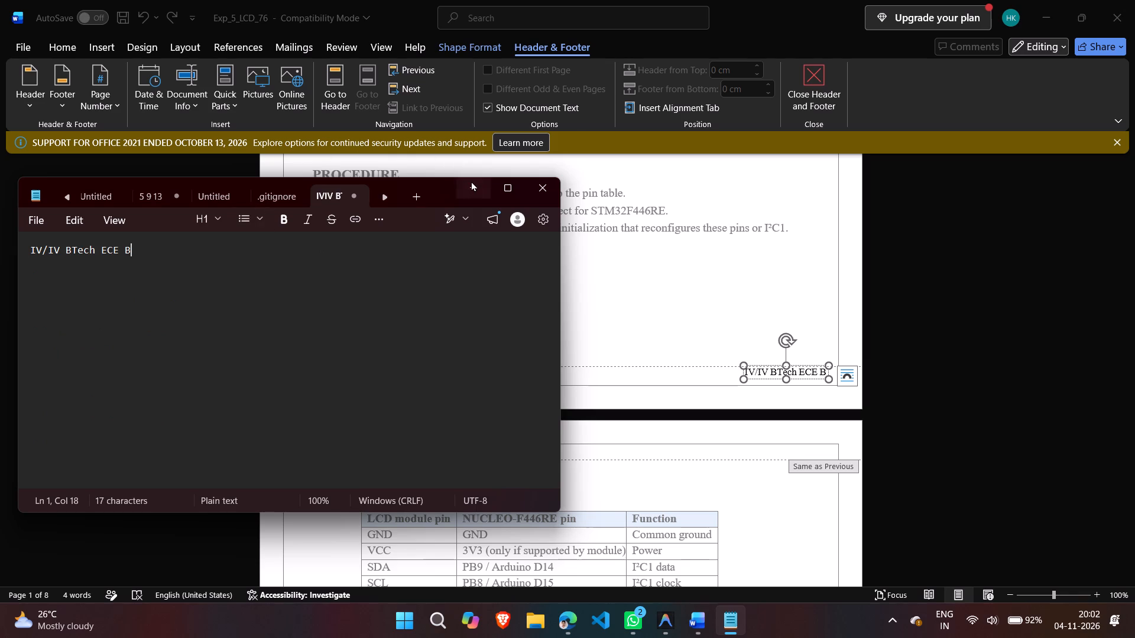
click(471, 181)
Copy the student roll number from the first page's footer into the Notepad note below the class text, and leave footer editing.
drag(368, 377, 306, 368)
key(ctrl+c)
key(ctrl+c)
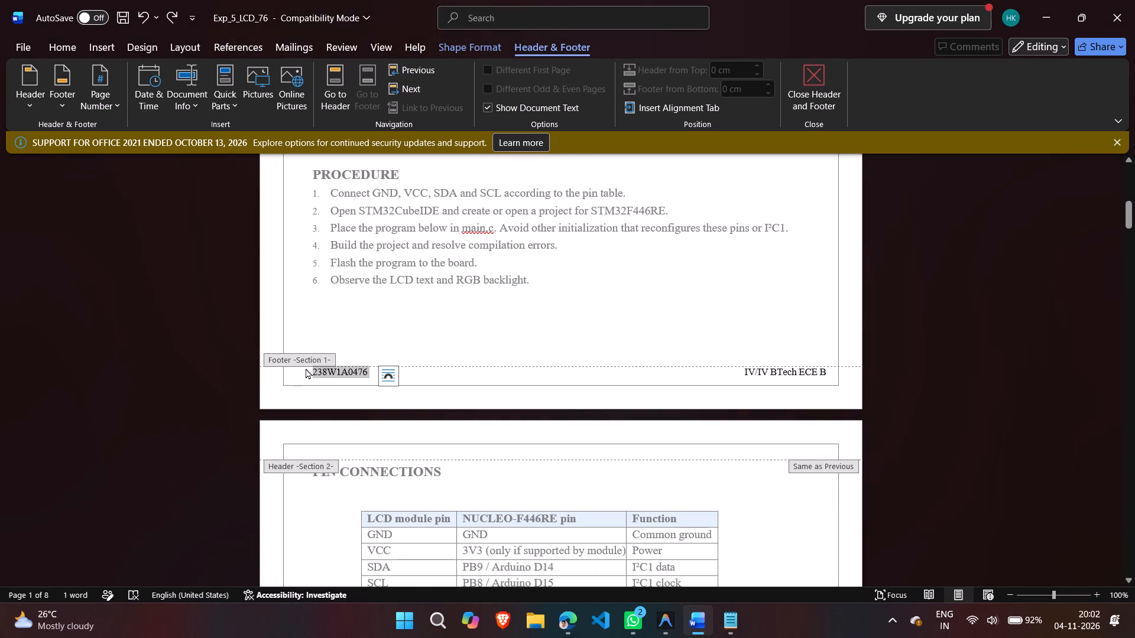
key(alt+Tab)
key(Return)
key(Return)
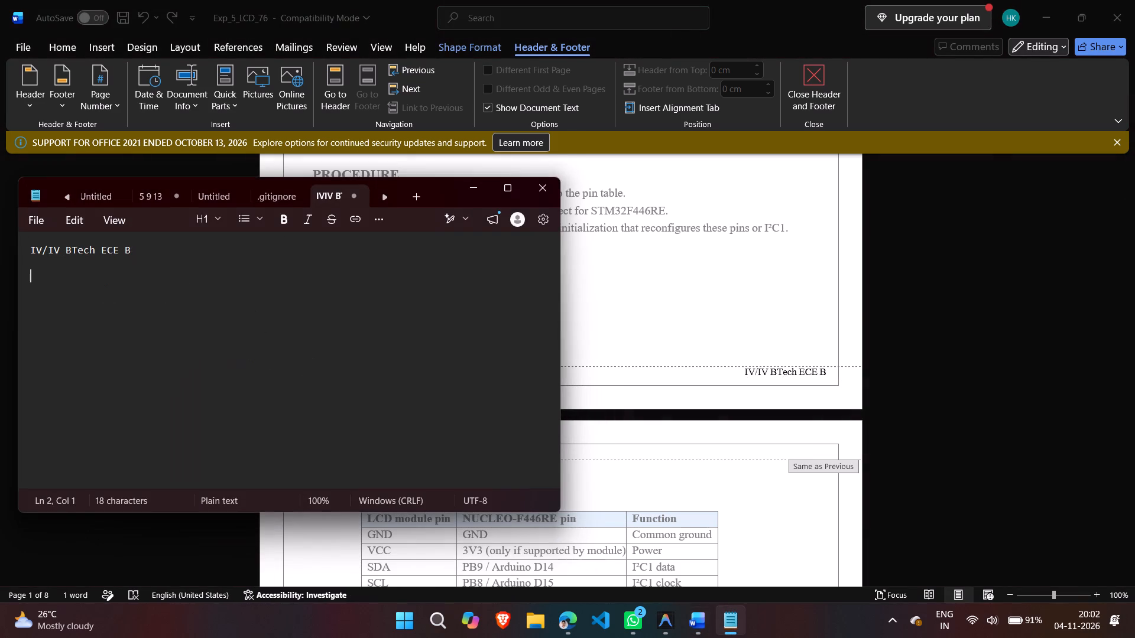
key(ctrl+v)
click(678, 250)
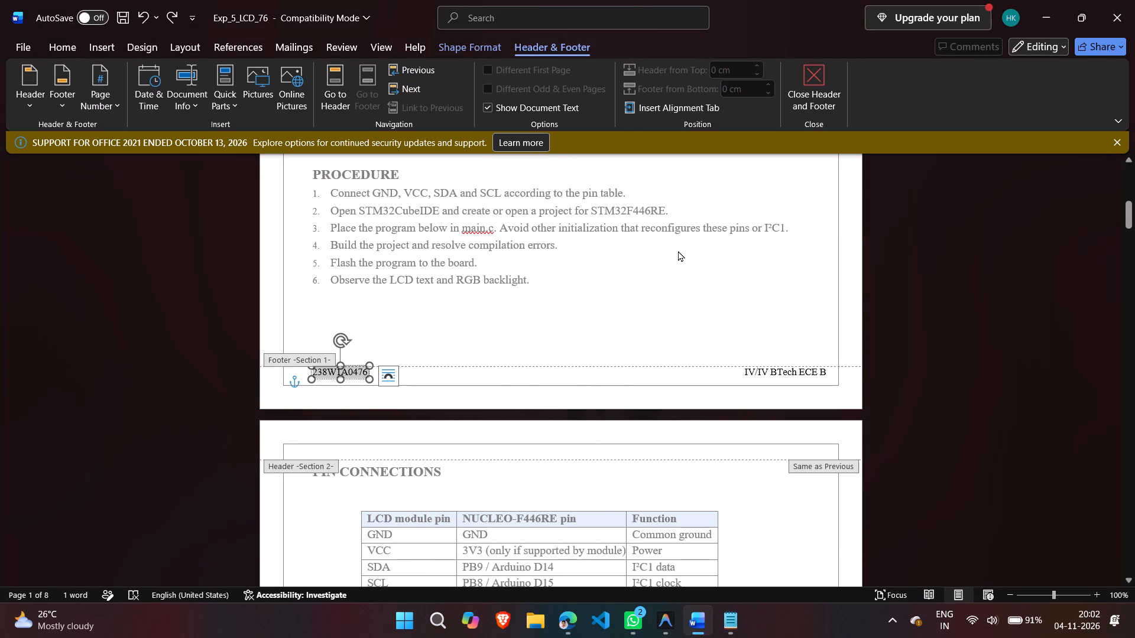
double_click(678, 250)
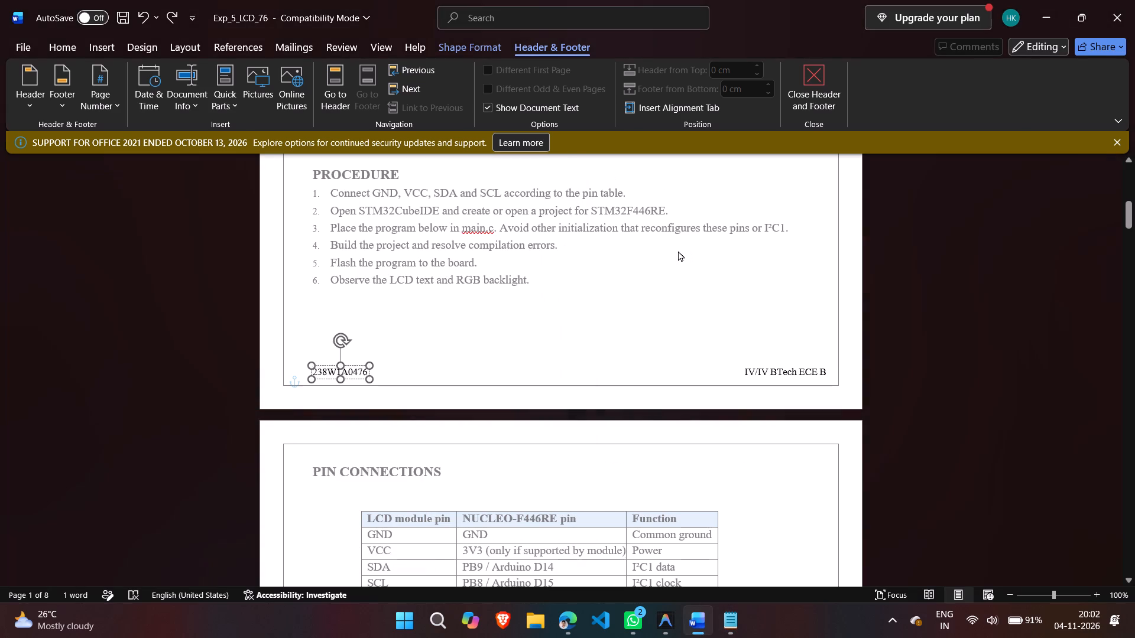
Open the first page's footer for editing.
double_click(537, 383)
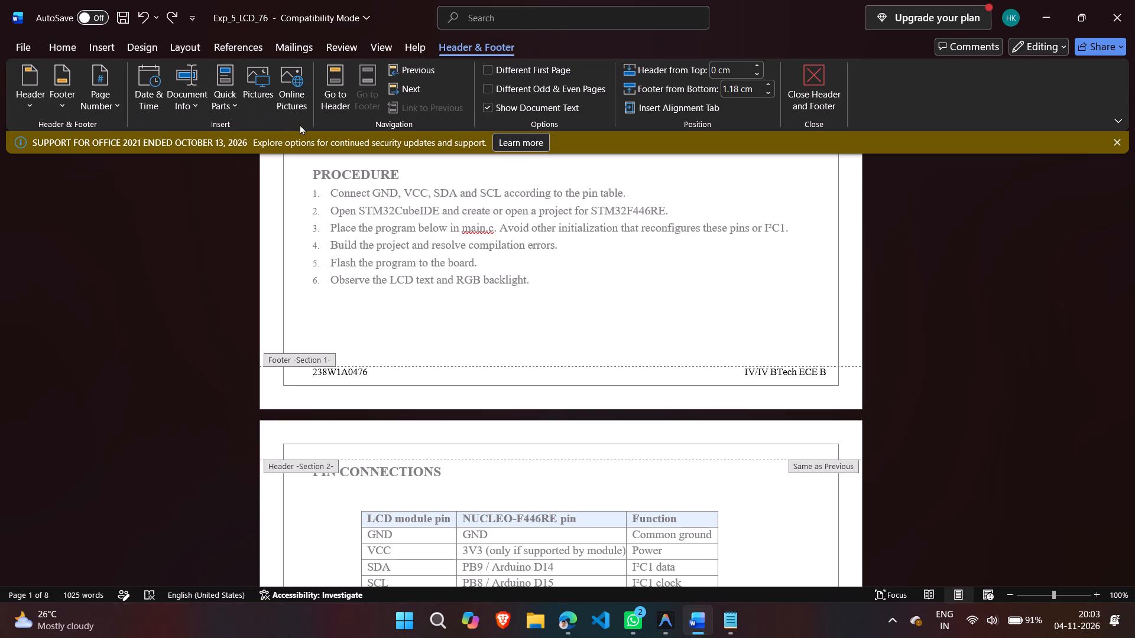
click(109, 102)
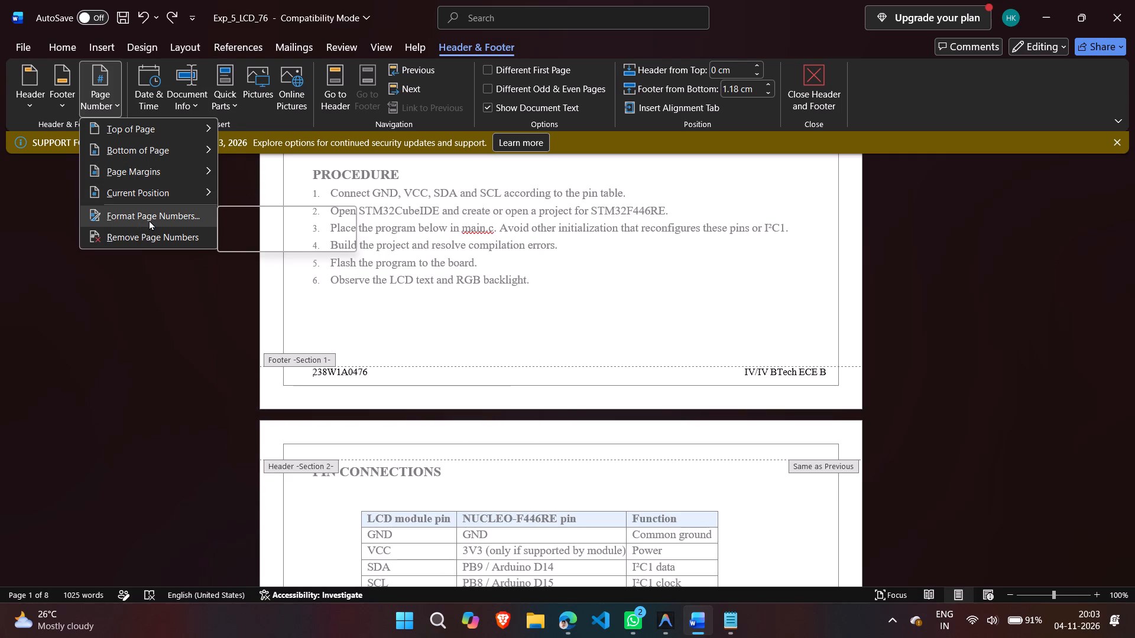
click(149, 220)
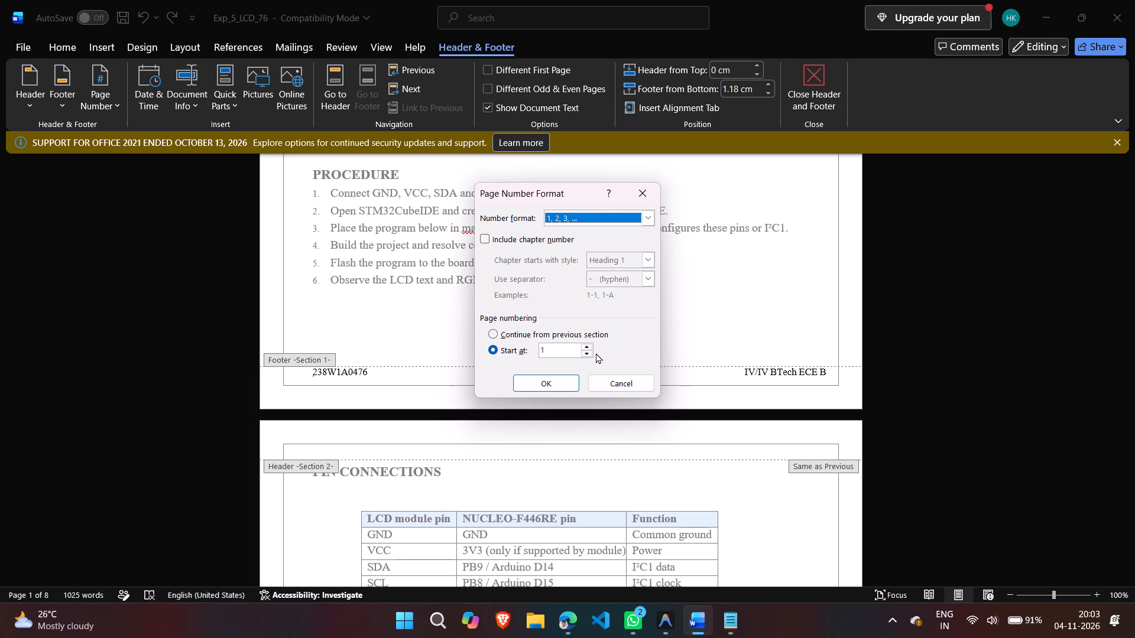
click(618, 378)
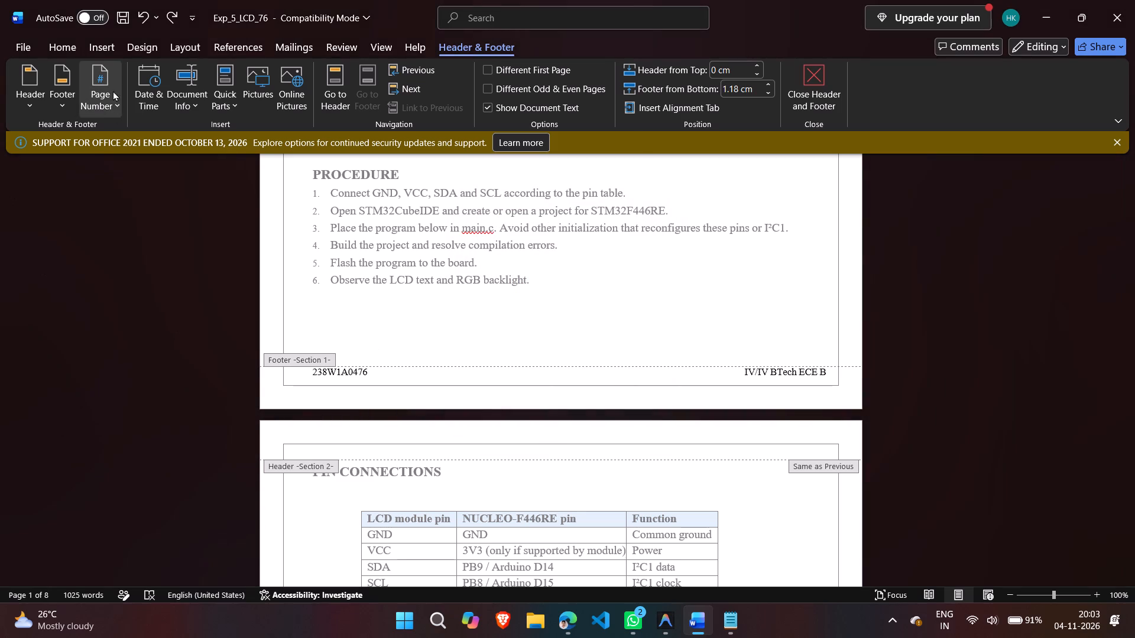
Set the page numbering of the first page's section to start at 27 and check its footer and header.
click(109, 100)
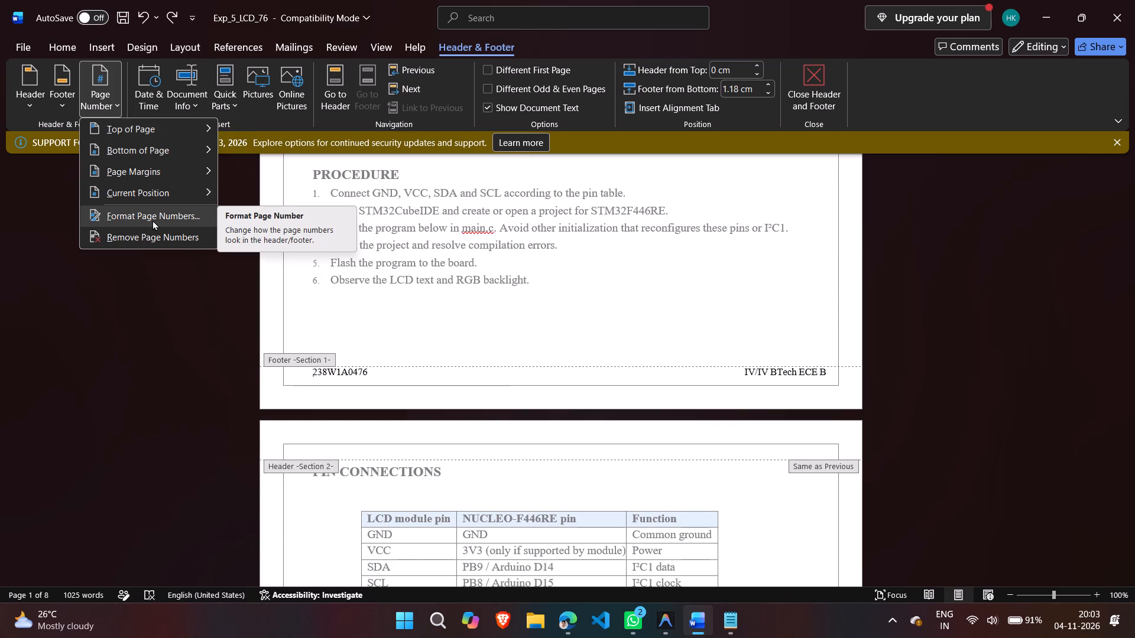
click(153, 220)
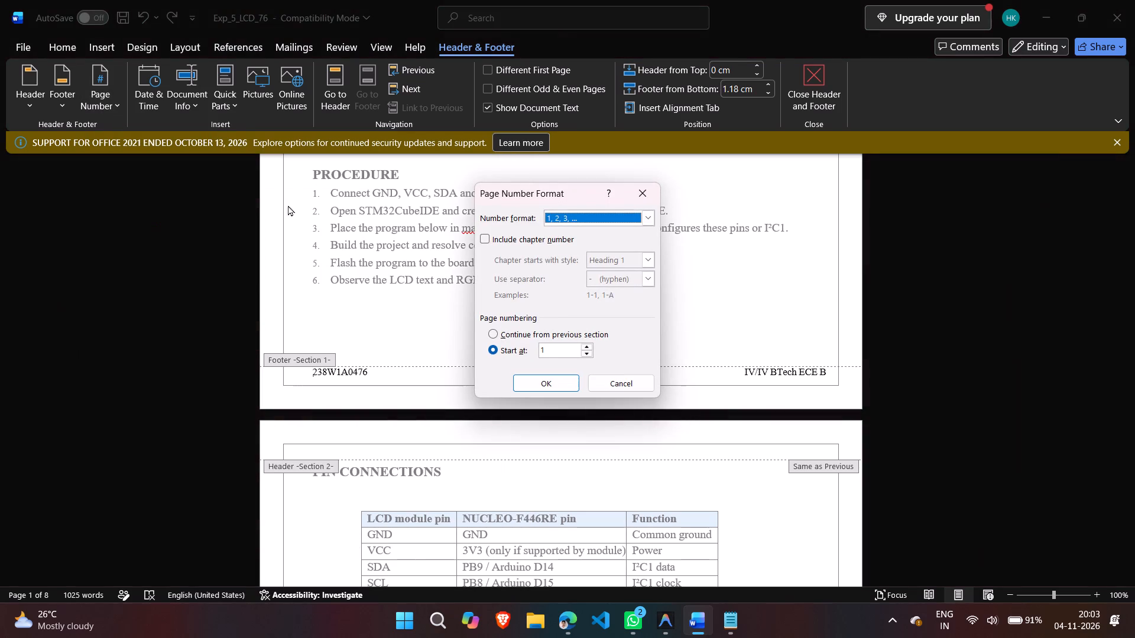
click(557, 350)
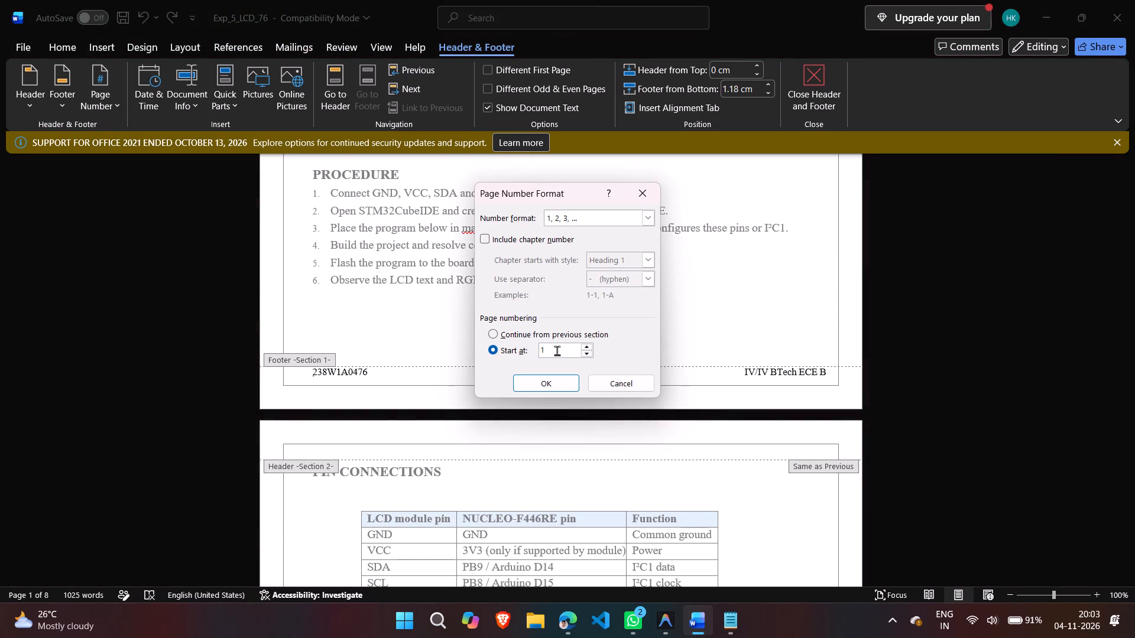
key(BackSpace)
key(Down)
key(Up)
key(BackSpace)
text(27)
click(538, 384)
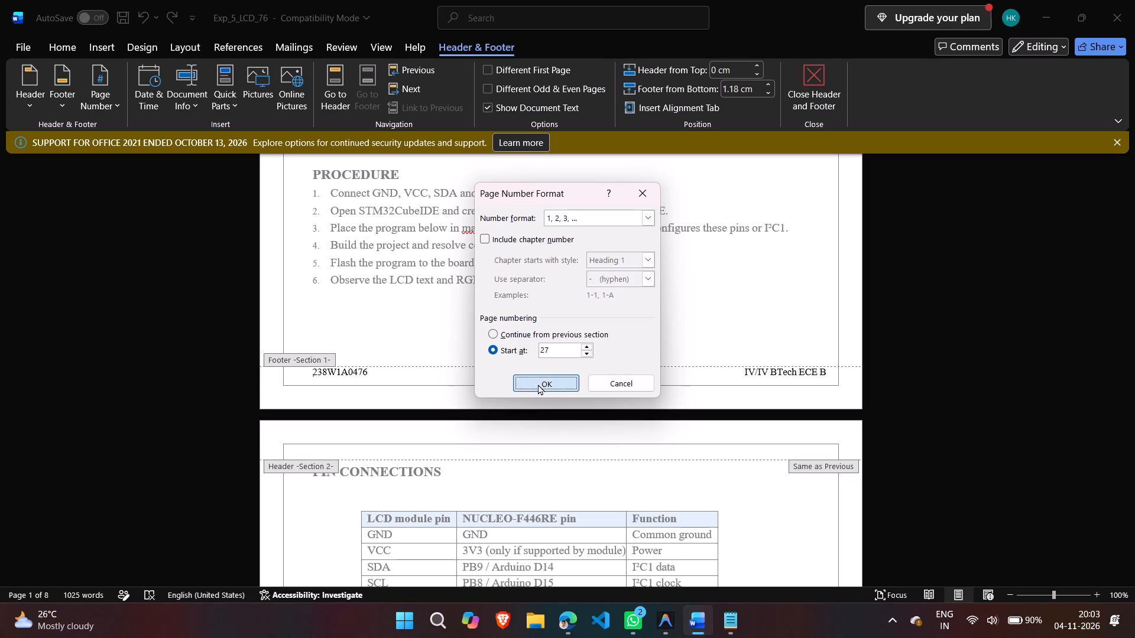
scroll(555, 392, down, 1)
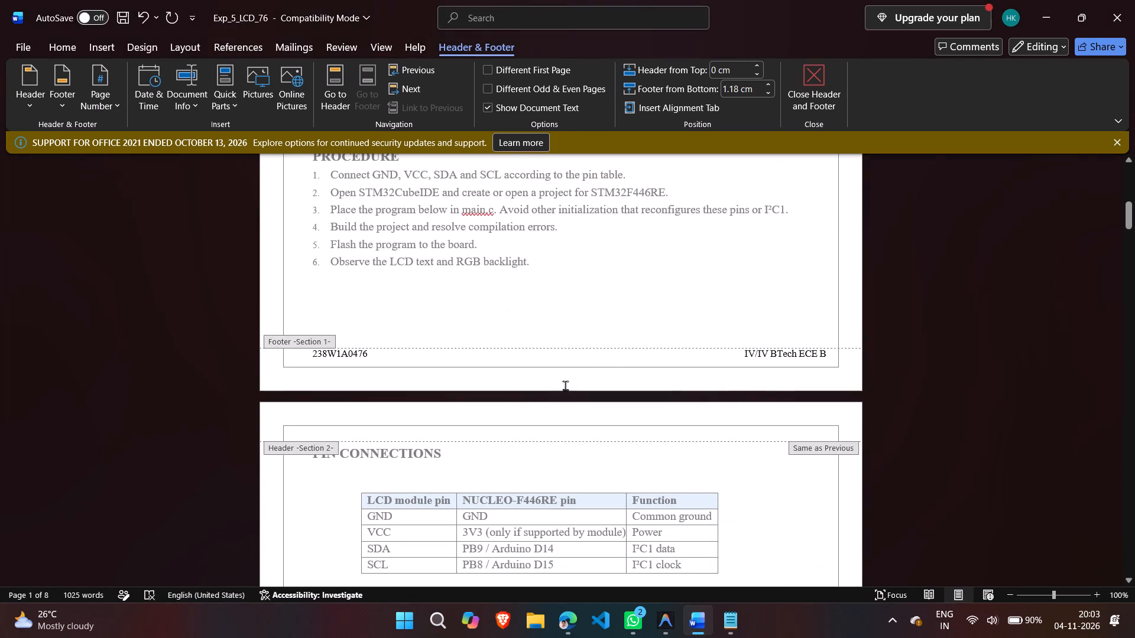
double_click(605, 362)
scroll(605, 362, up, 3)
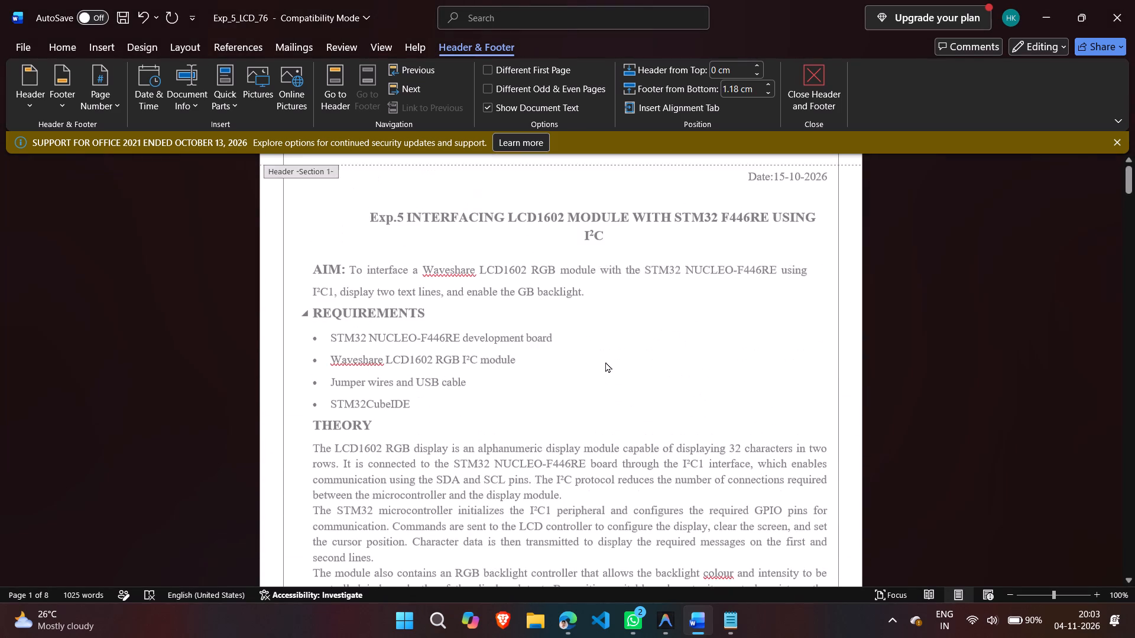
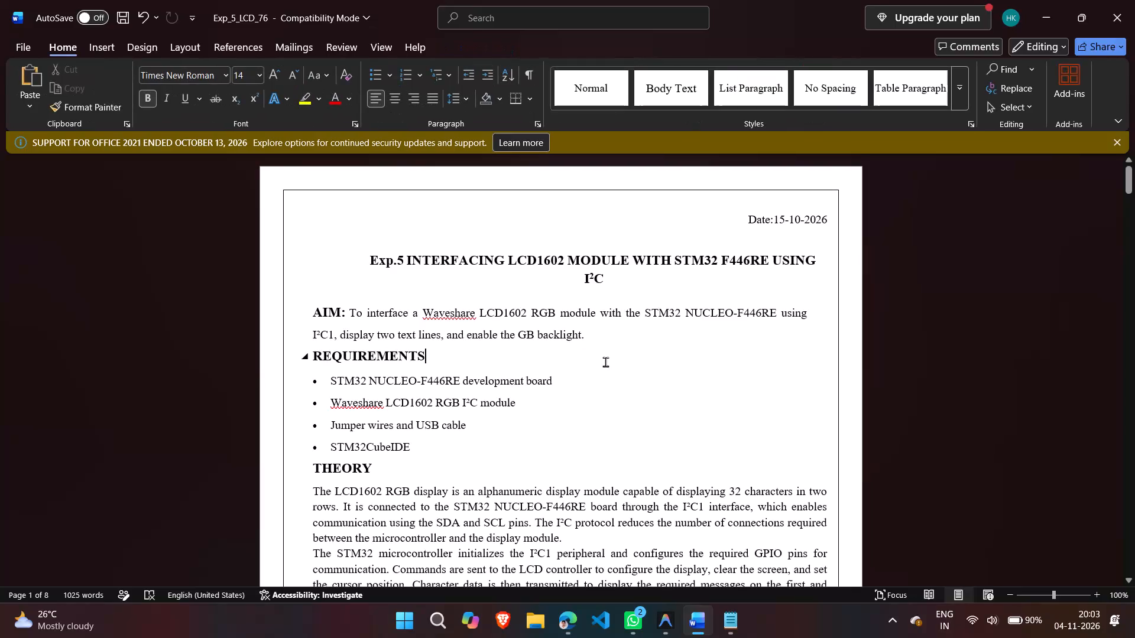
Insert a centred page number in the Plain Number 2 style at the bottom of the first page's section.
scroll(605, 362, down, 7)
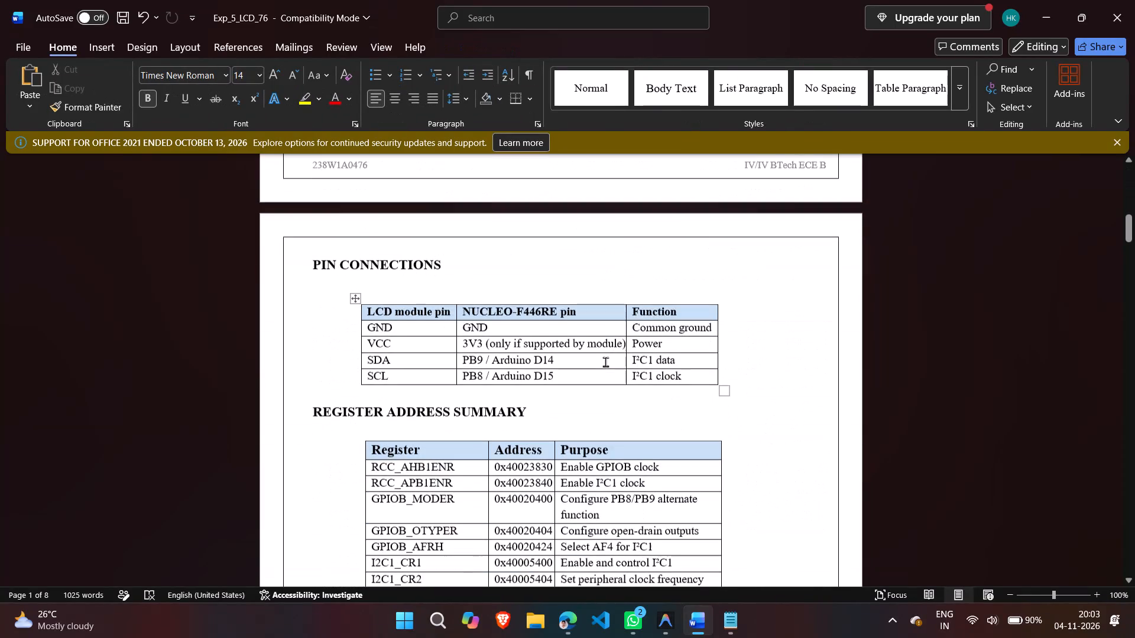
scroll(605, 362, down, 4)
scroll(605, 362, up, 4)
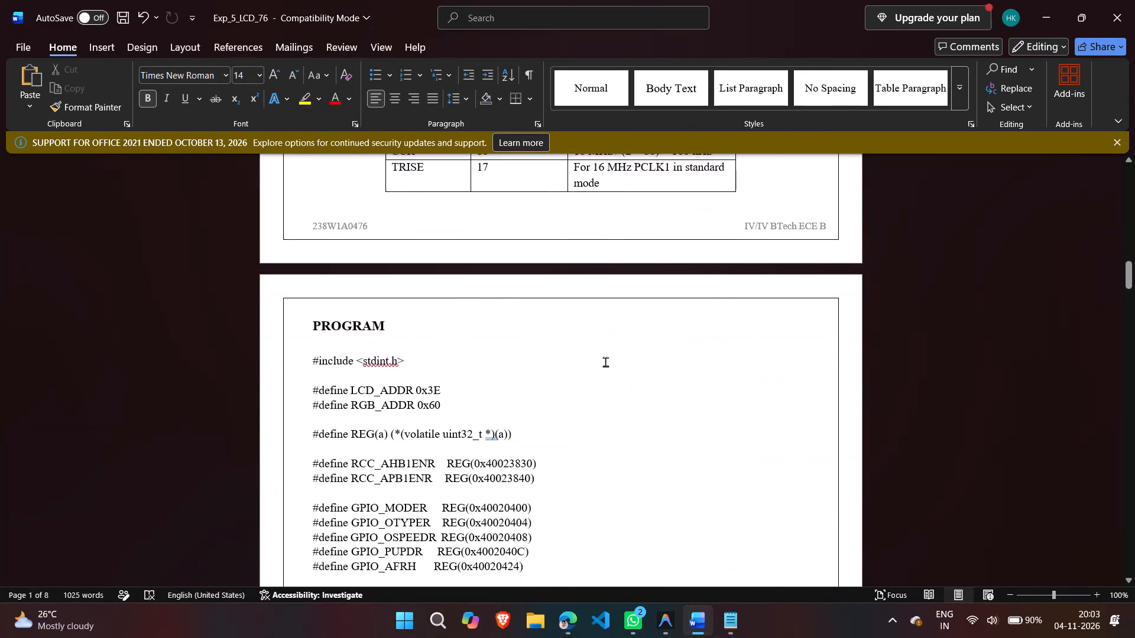
scroll(605, 362, up, 1)
scroll(509, 304, up, 4)
scroll(509, 304, down, 4)
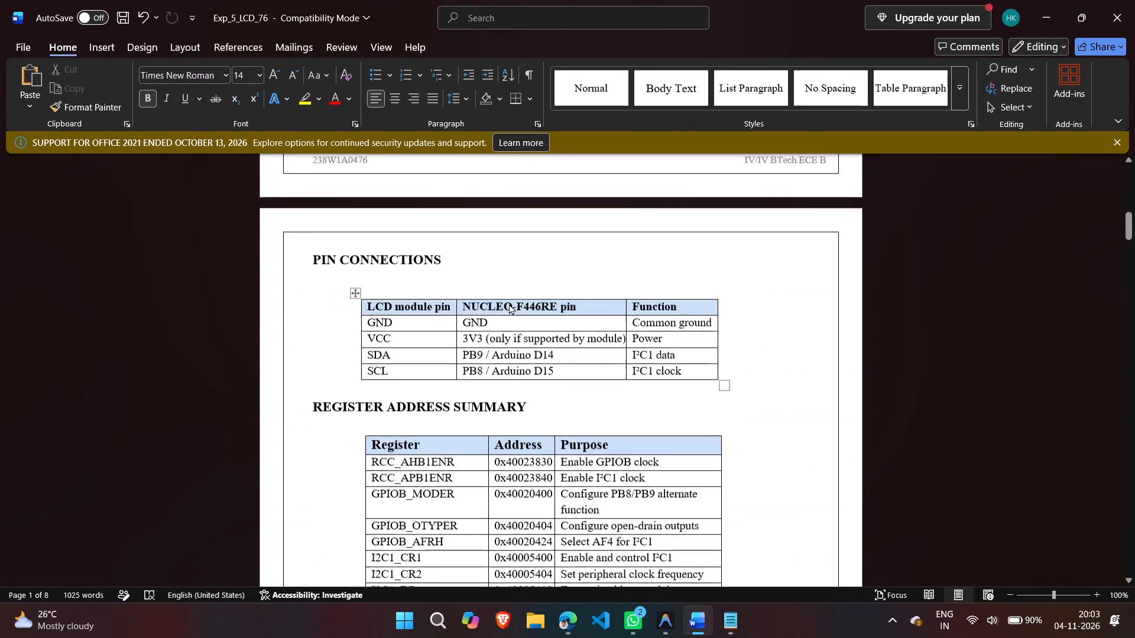
double_click(577, 291)
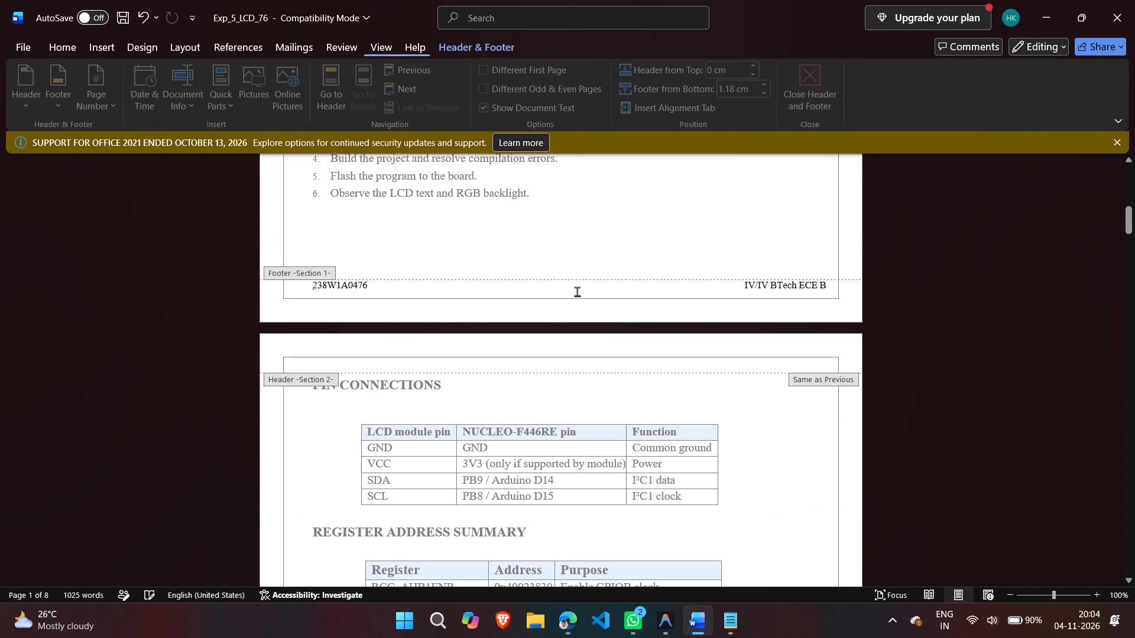
click(96, 77)
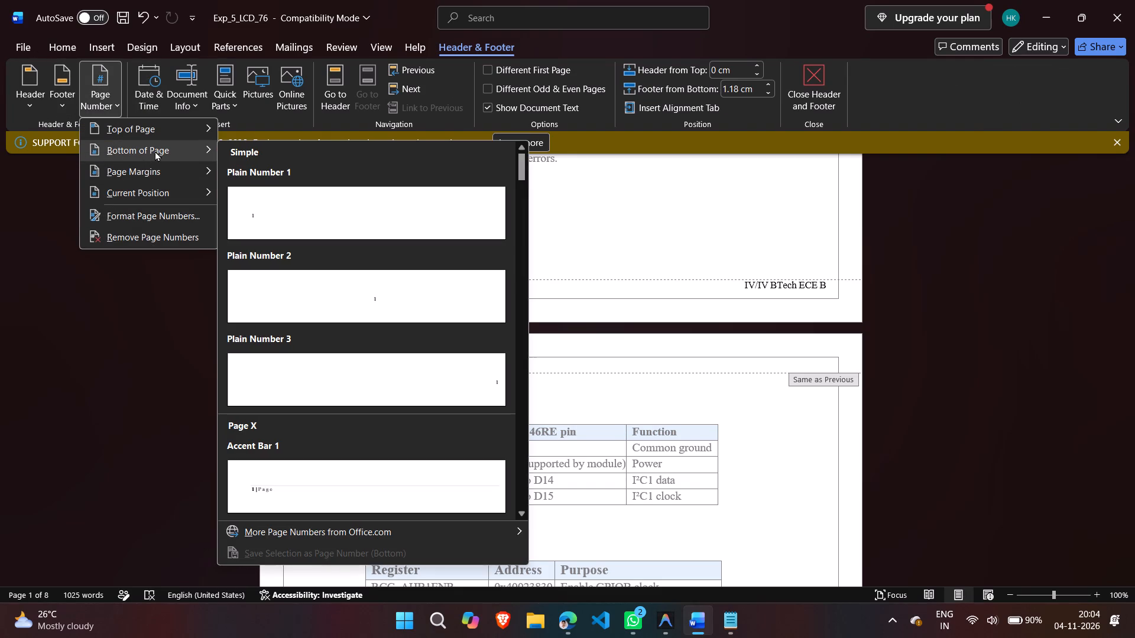
click(369, 298)
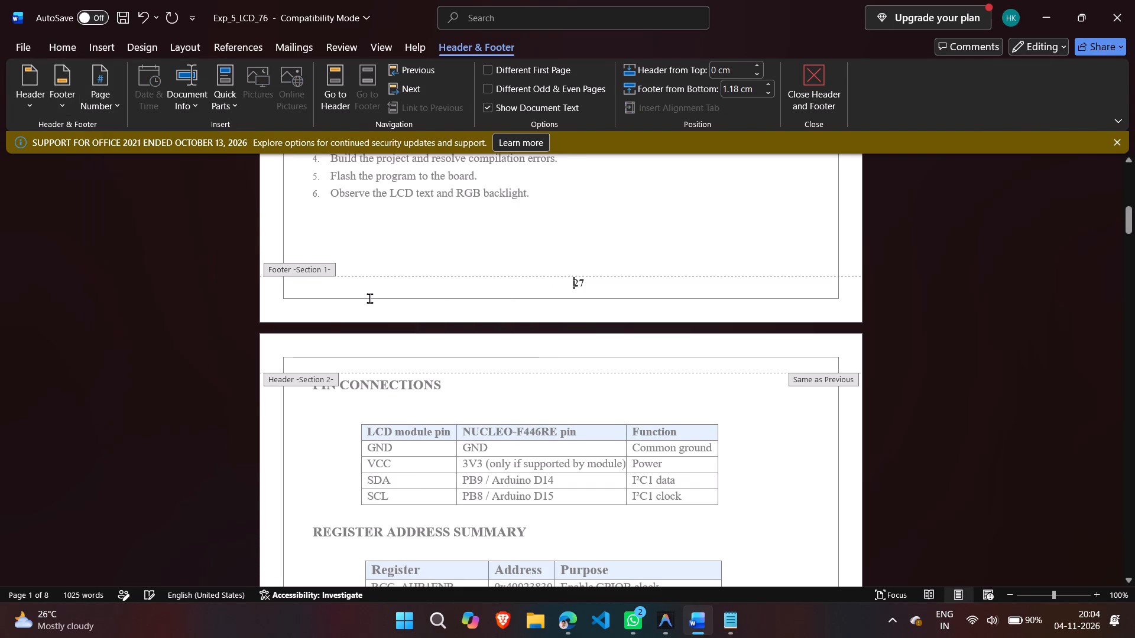
Check the footer page numbers on the pages after the first, and leave footer editing.
scroll(601, 311, down, 4)
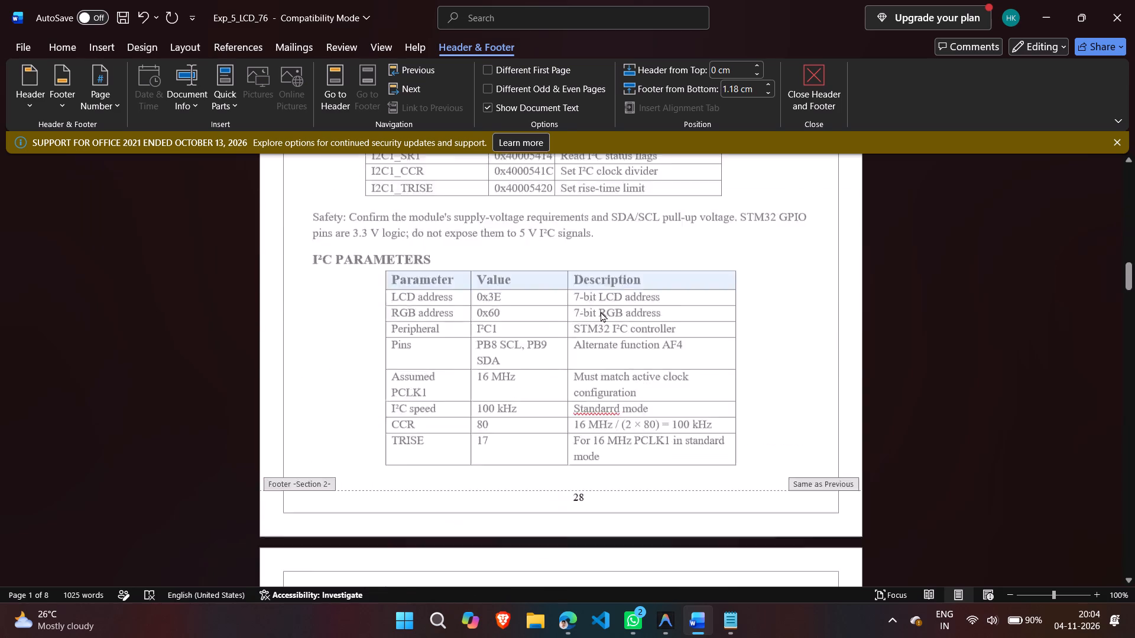
scroll(601, 311, down, 1)
scroll(601, 311, up, 2)
click(601, 311)
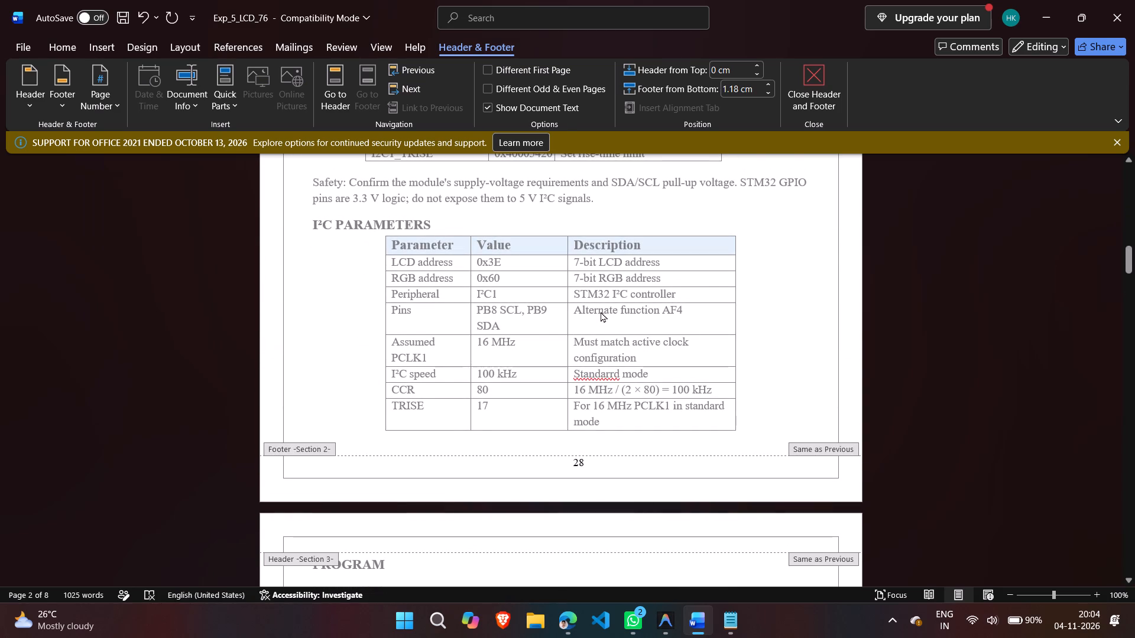
double_click(773, 275)
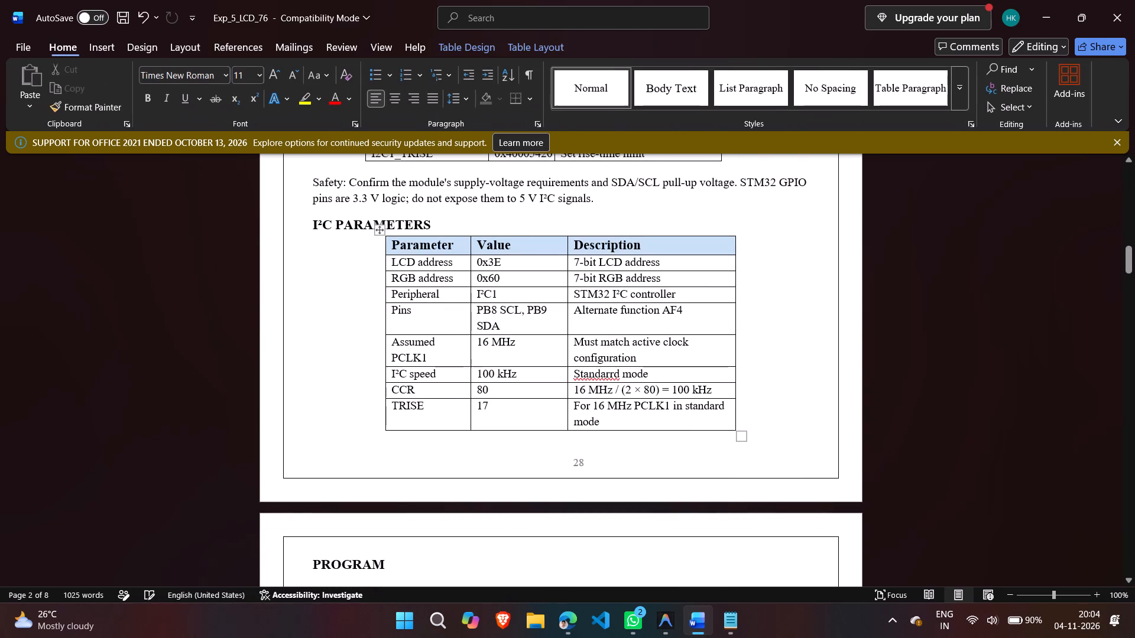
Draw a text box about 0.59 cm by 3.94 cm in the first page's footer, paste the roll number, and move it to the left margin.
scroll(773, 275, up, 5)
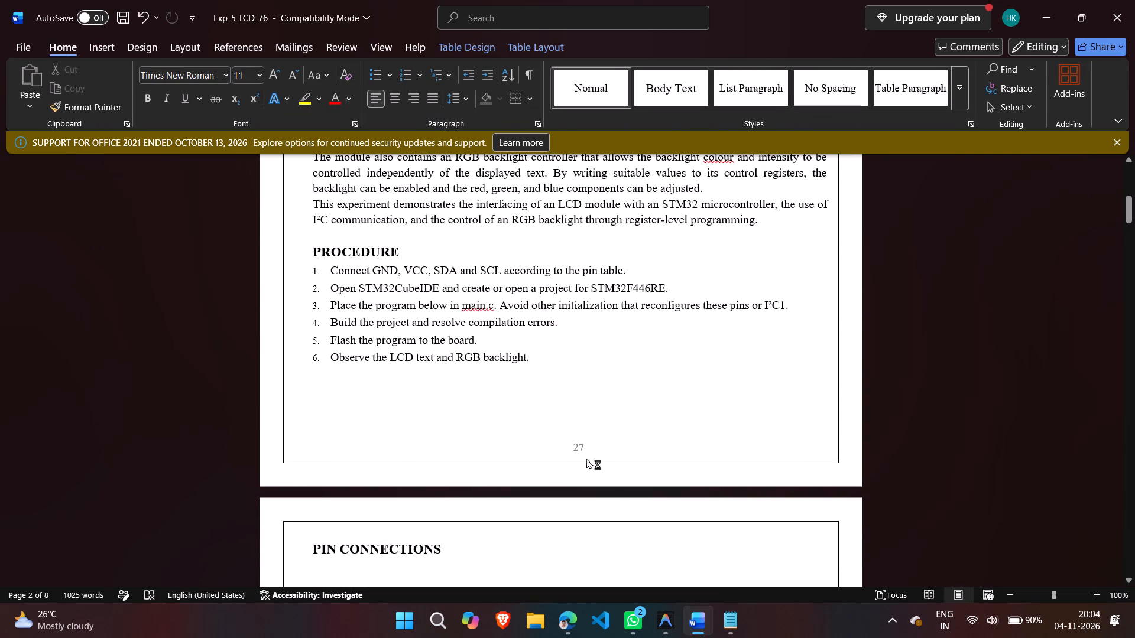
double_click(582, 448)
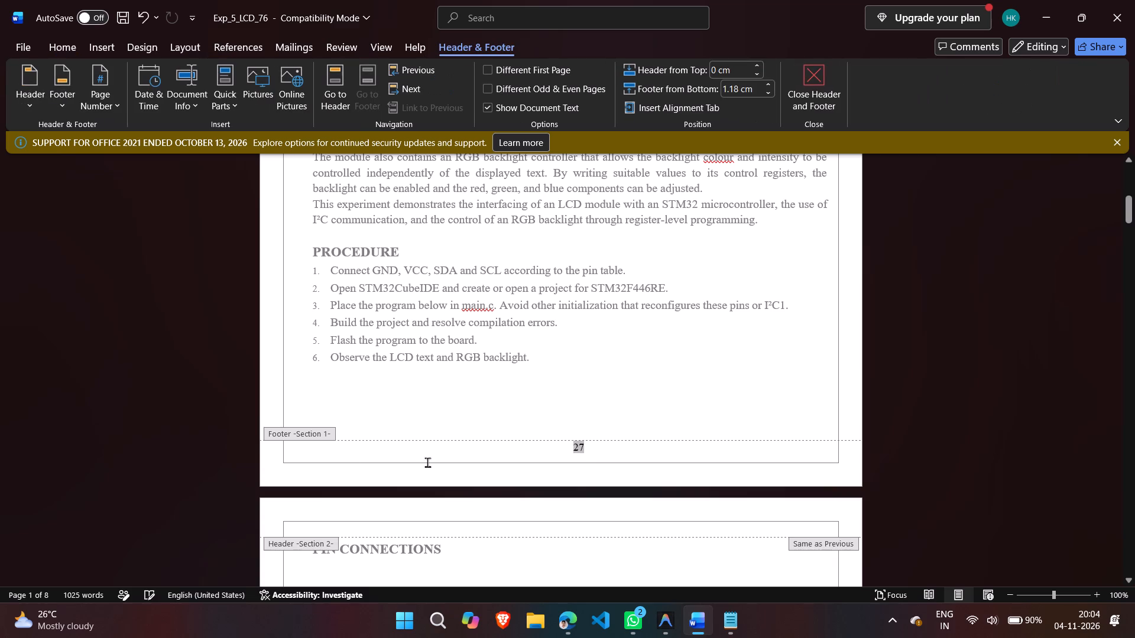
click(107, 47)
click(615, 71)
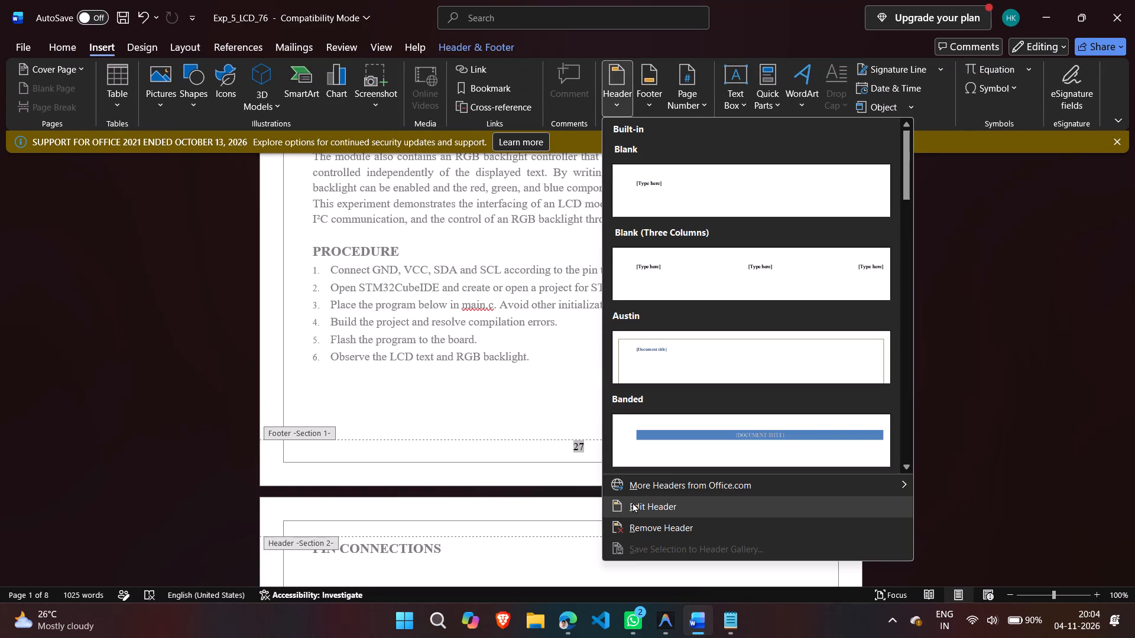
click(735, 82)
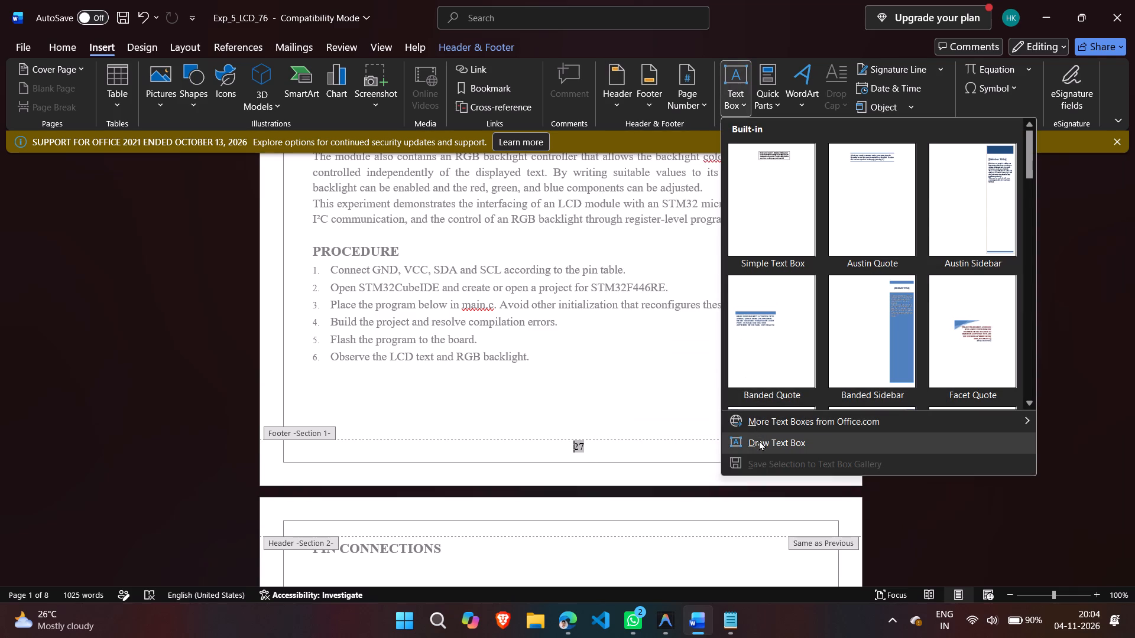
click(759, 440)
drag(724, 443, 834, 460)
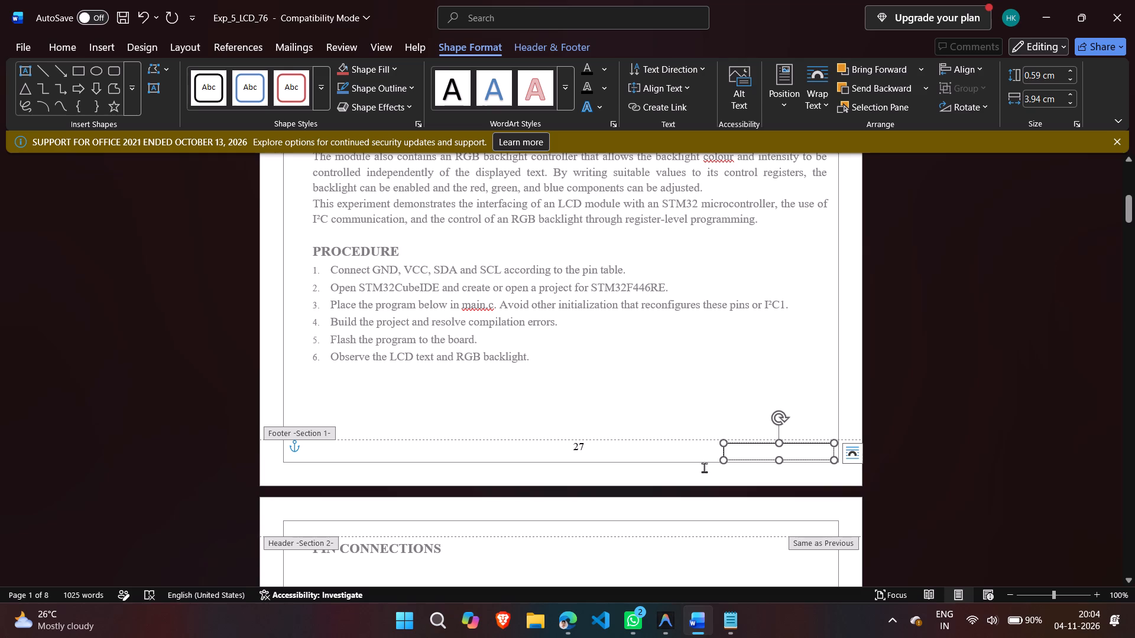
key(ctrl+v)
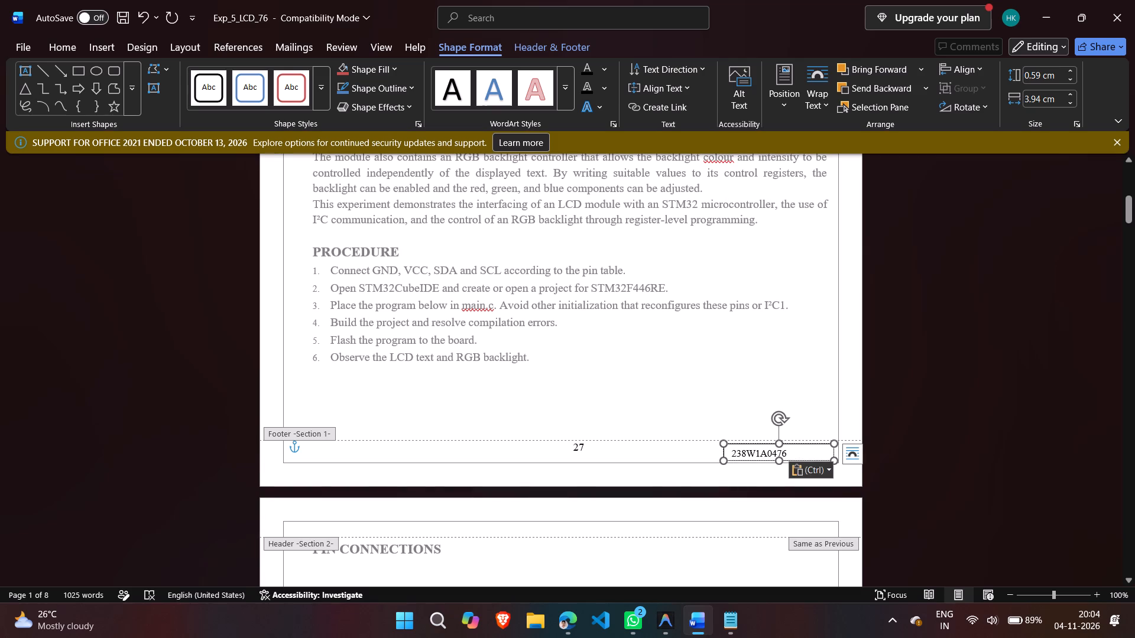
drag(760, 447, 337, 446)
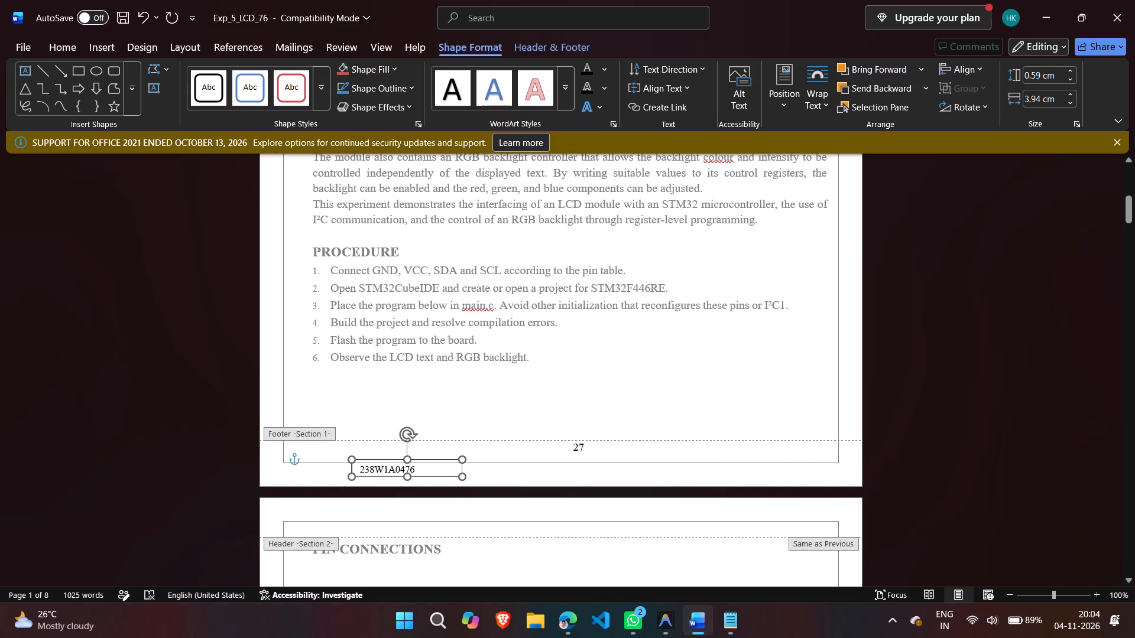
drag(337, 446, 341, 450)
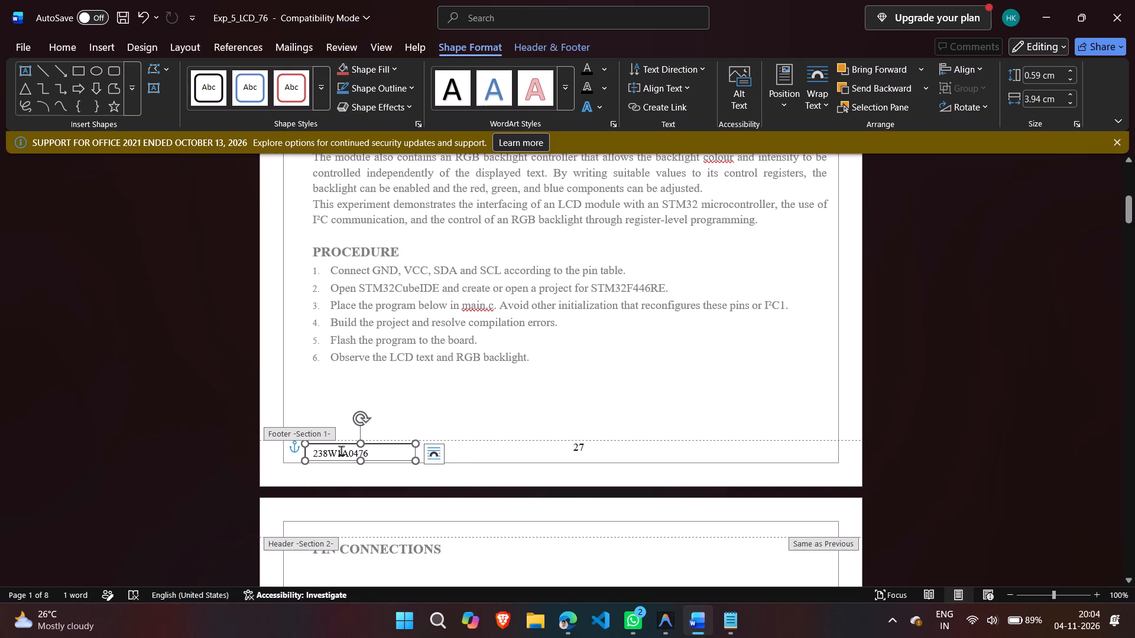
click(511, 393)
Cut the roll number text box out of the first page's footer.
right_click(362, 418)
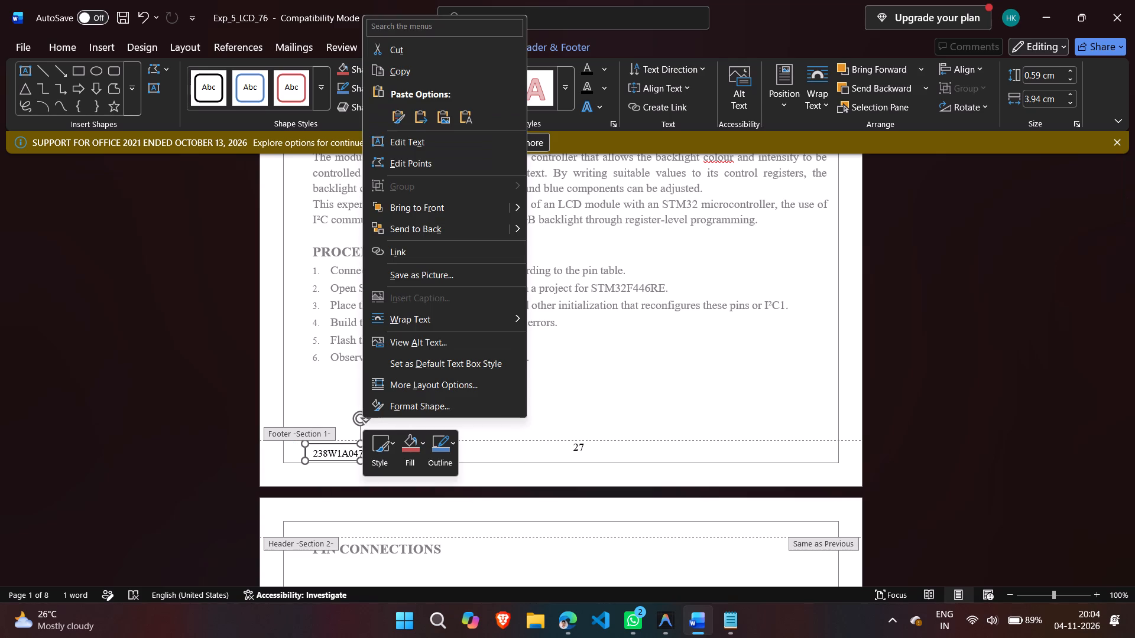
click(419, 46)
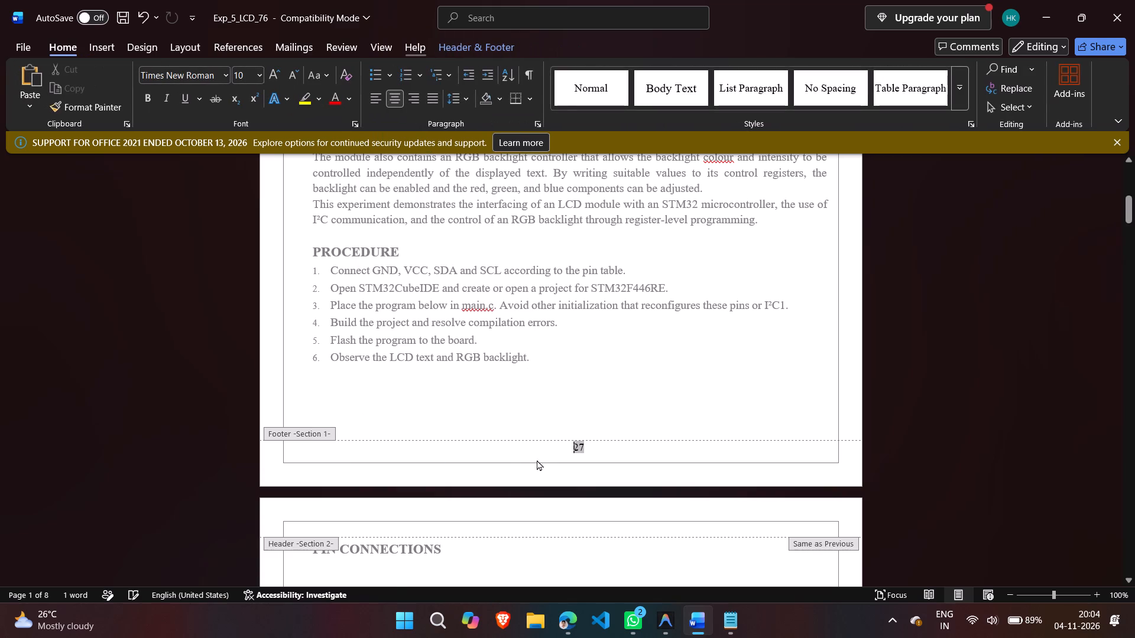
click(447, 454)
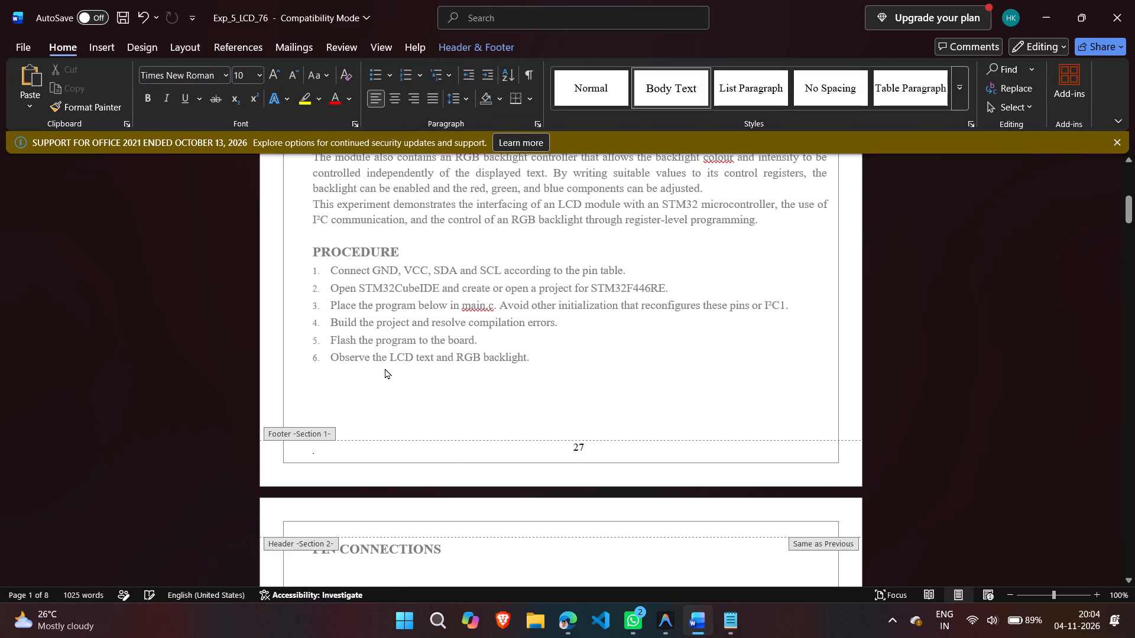
Draw a text box about 0.51 cm high and 4.72 cm wide at the left end of the first page's footer.
click(98, 43)
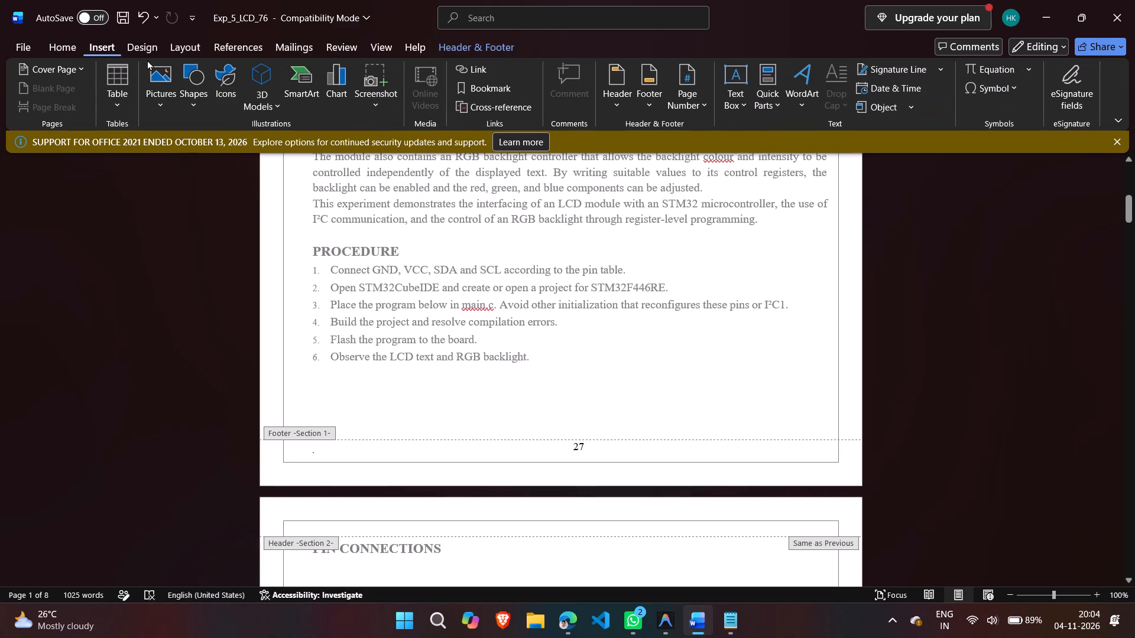
click(734, 103)
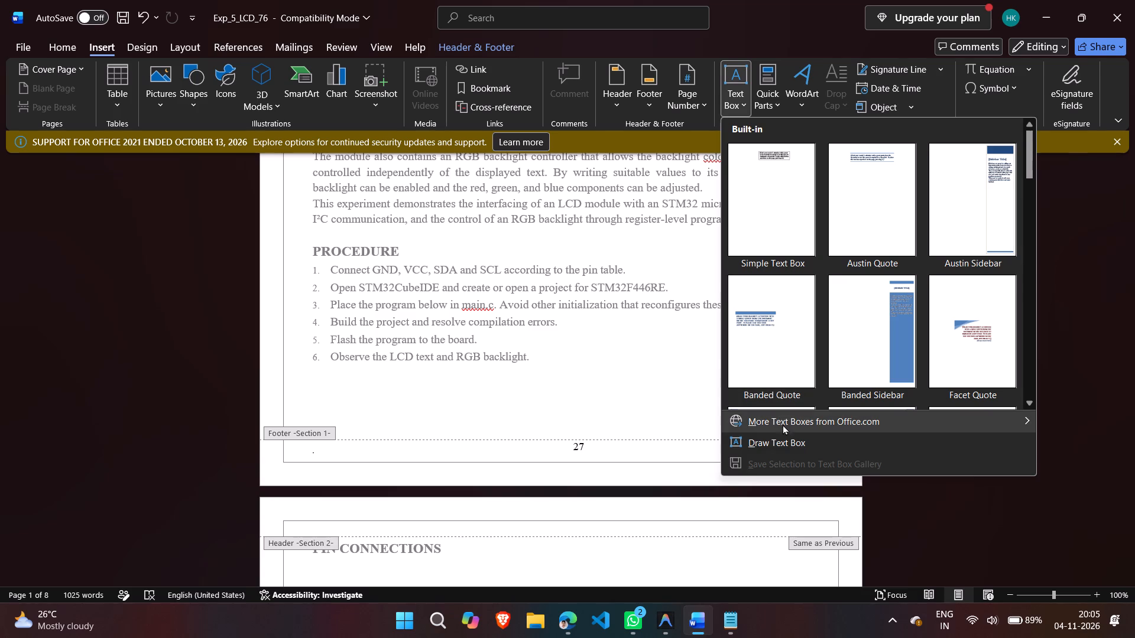
click(773, 442)
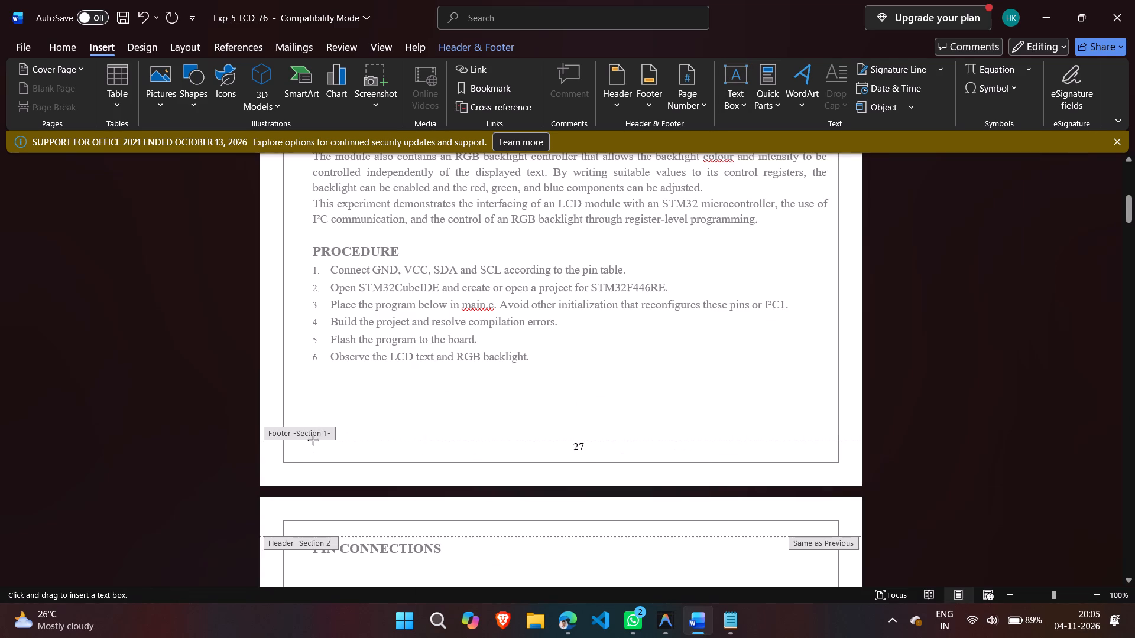
drag(296, 447, 427, 461)
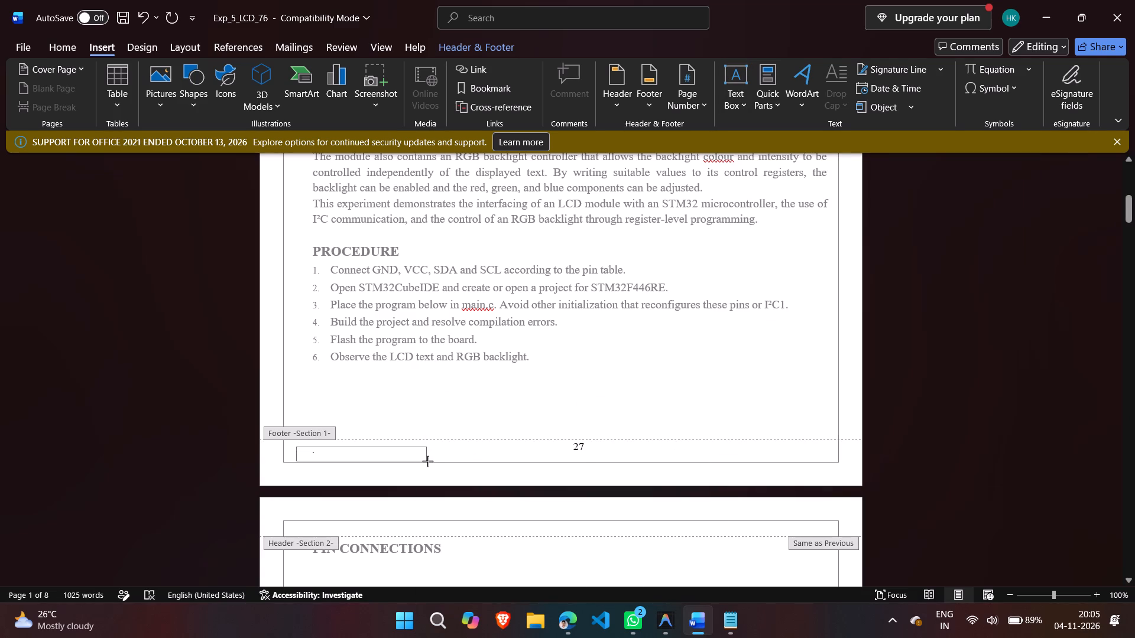
drag(427, 461, 428, 461)
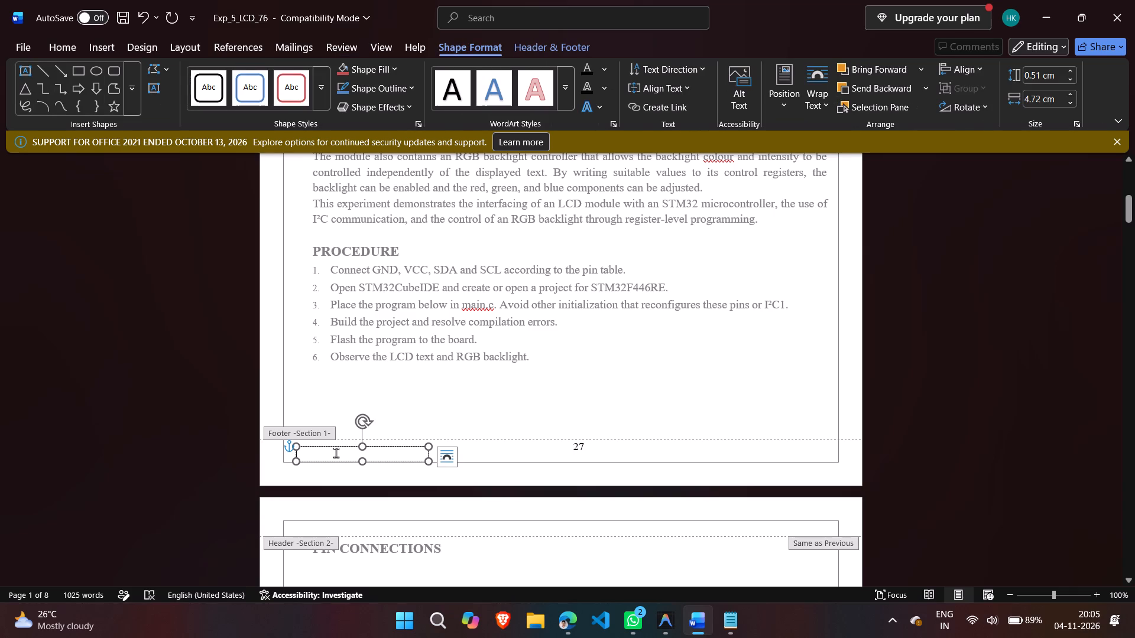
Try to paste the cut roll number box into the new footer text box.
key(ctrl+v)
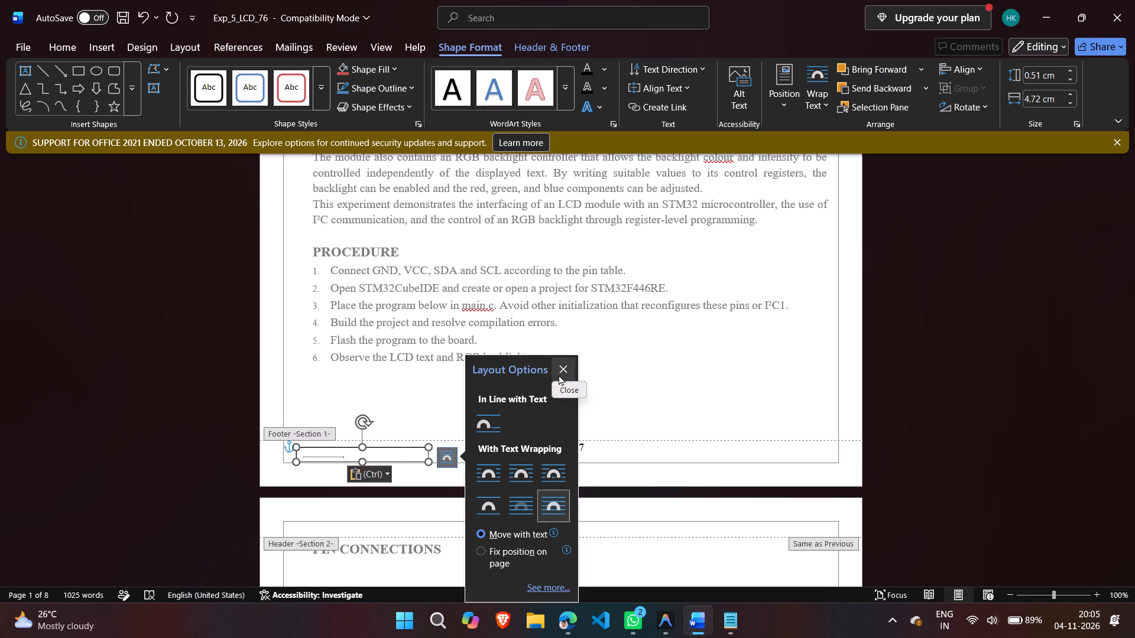
Switch to Notepad and copy only the student roll number from the note.
click(732, 626)
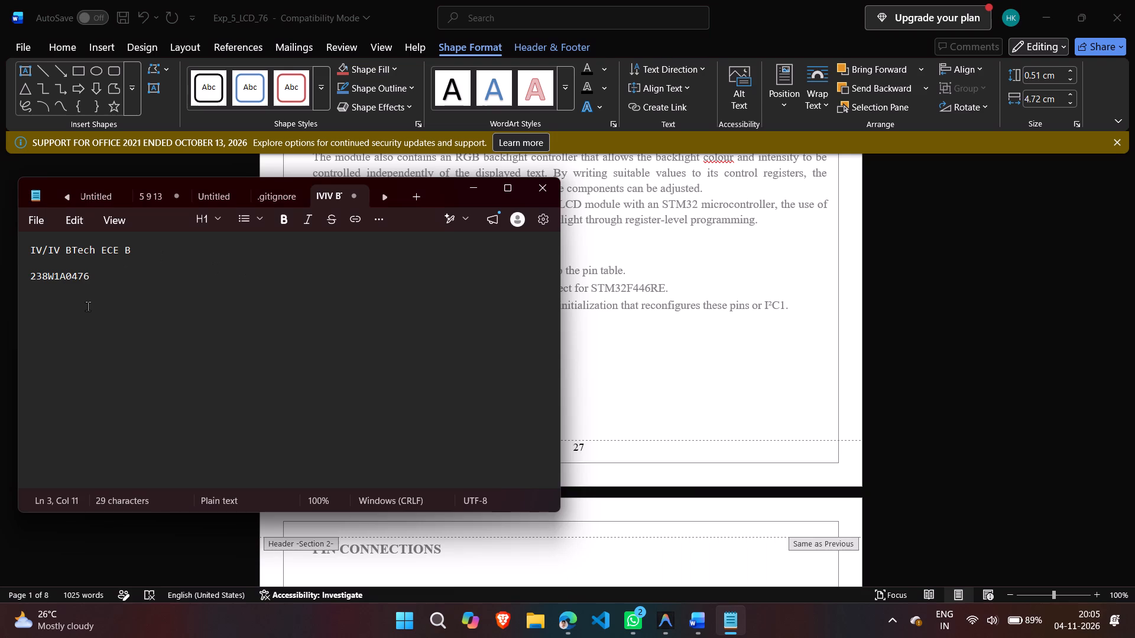
key(shift+Left)
key(shift+Left)
key(shift+Left)
key(shift+Left)
key(shift+Left)
key(shift+Left)
key(shift+Left)
key(shift+Left)
key(shift+Left)
key(shift+Left)
key(shift+Left)
key(shift+Left)
key(shift+Left)
key(shift+Left)
key(shift+Left)
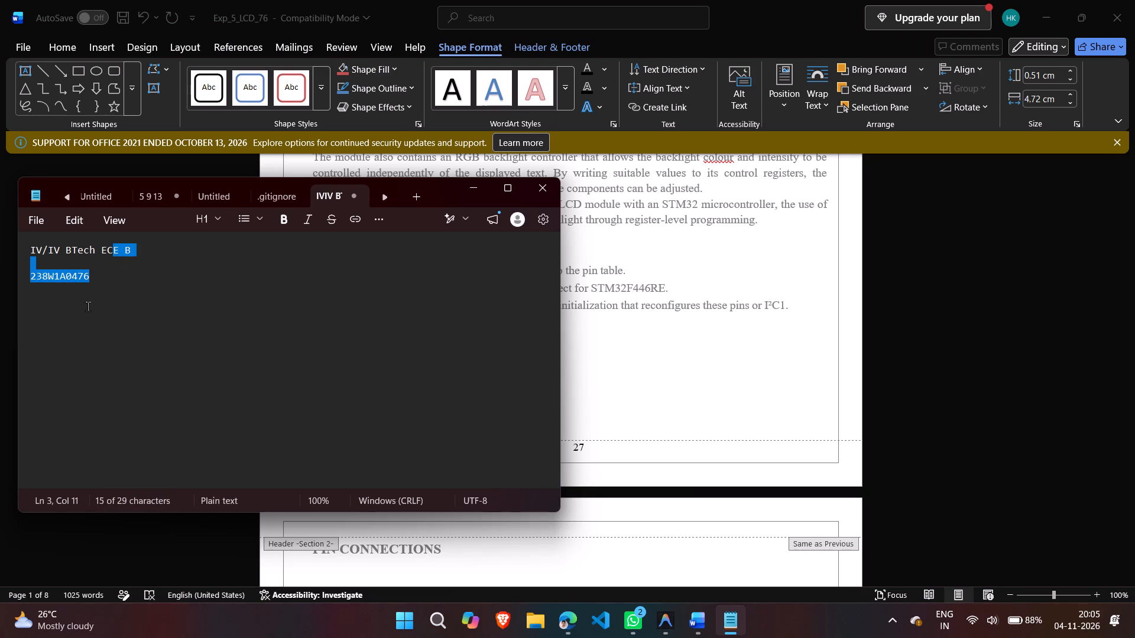
key(shift+Down)
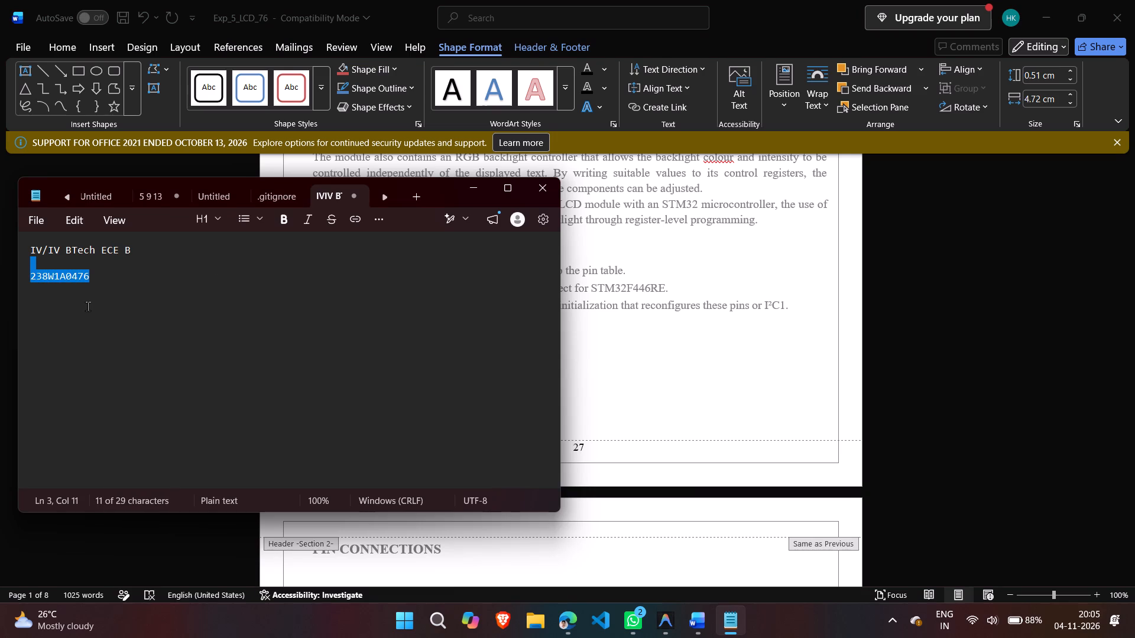
key(shift+Right)
key(ctrl+c)
Back in Word, clear the footer text box's content and paste the copied roll number into it.
key(alt+Tab)
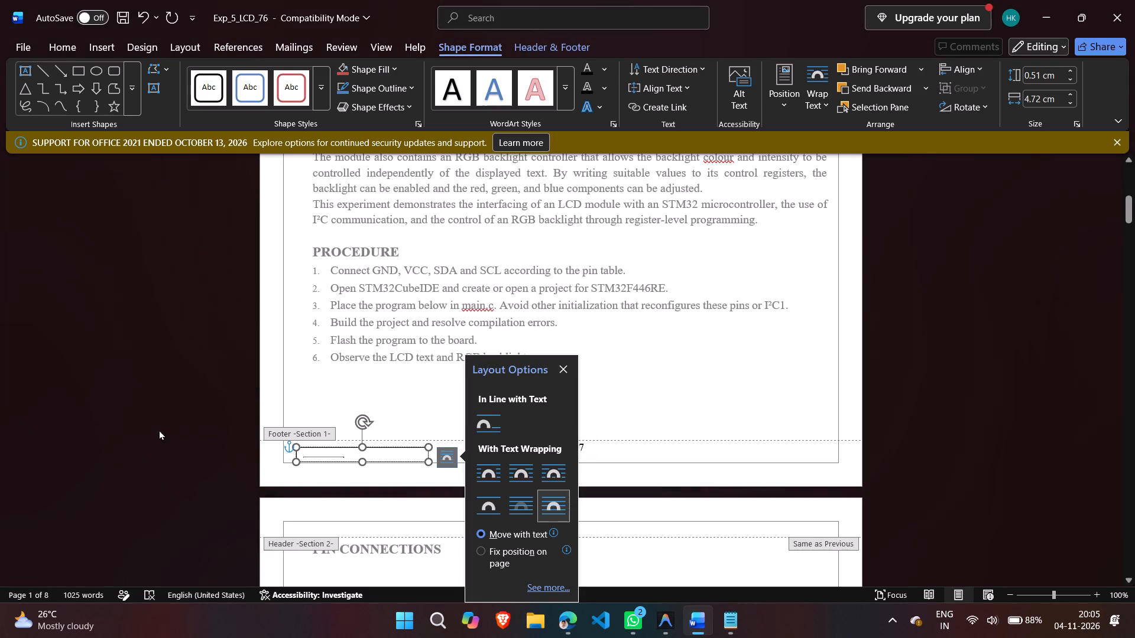
key(BackSpace)
key(BackSpace)
key(BackSpace)
key(BackSpace)
key(BackSpace)
key(BackSpace)
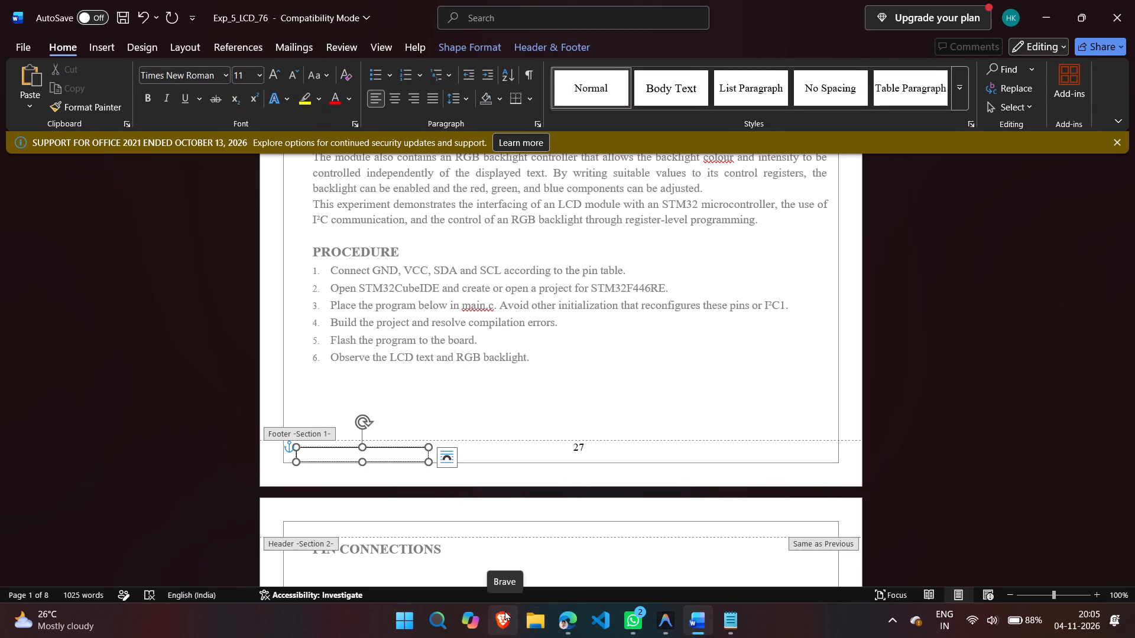
key(ctrl+v)
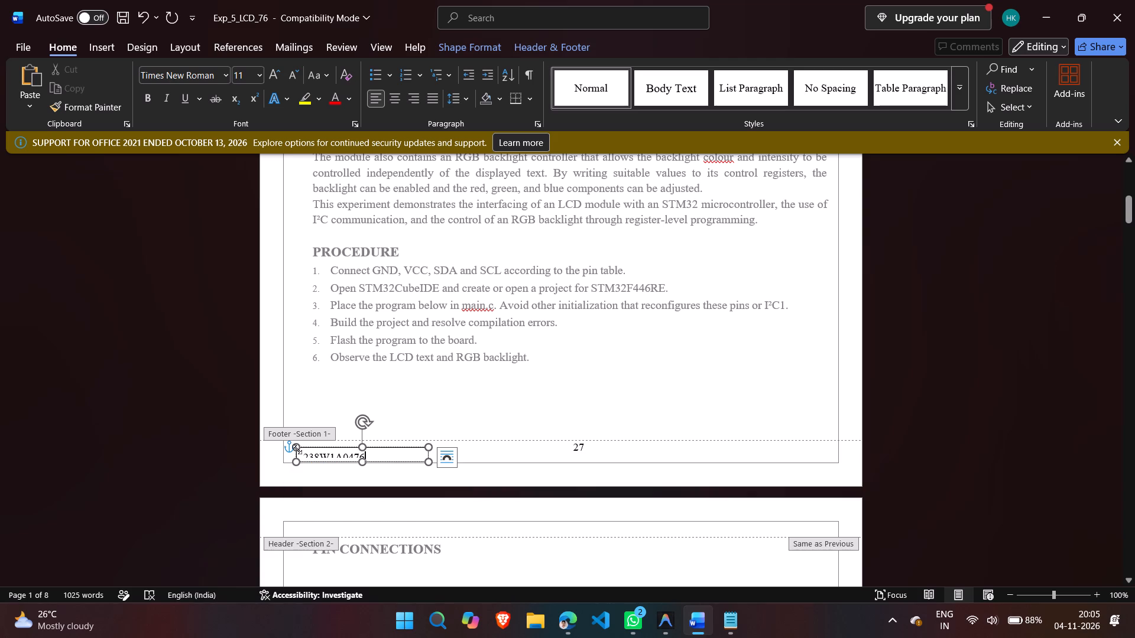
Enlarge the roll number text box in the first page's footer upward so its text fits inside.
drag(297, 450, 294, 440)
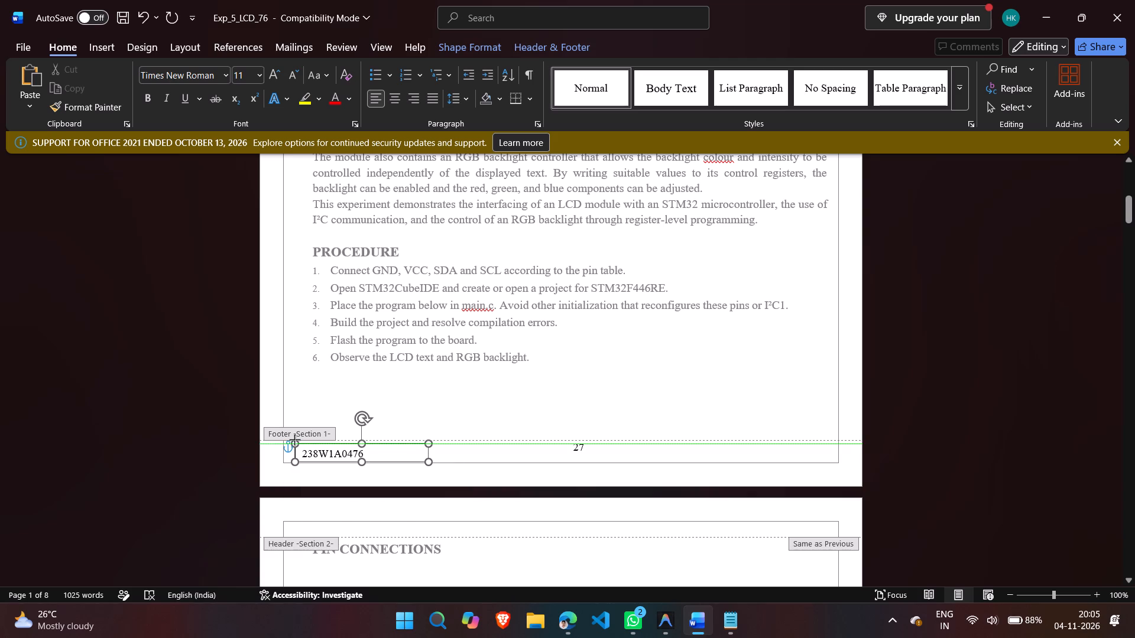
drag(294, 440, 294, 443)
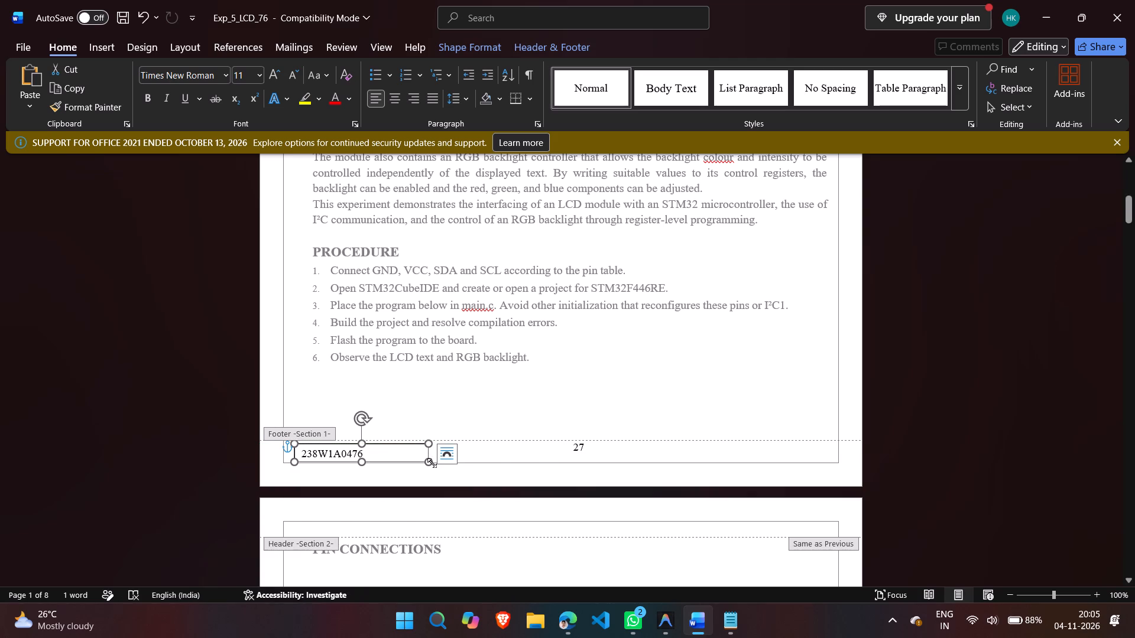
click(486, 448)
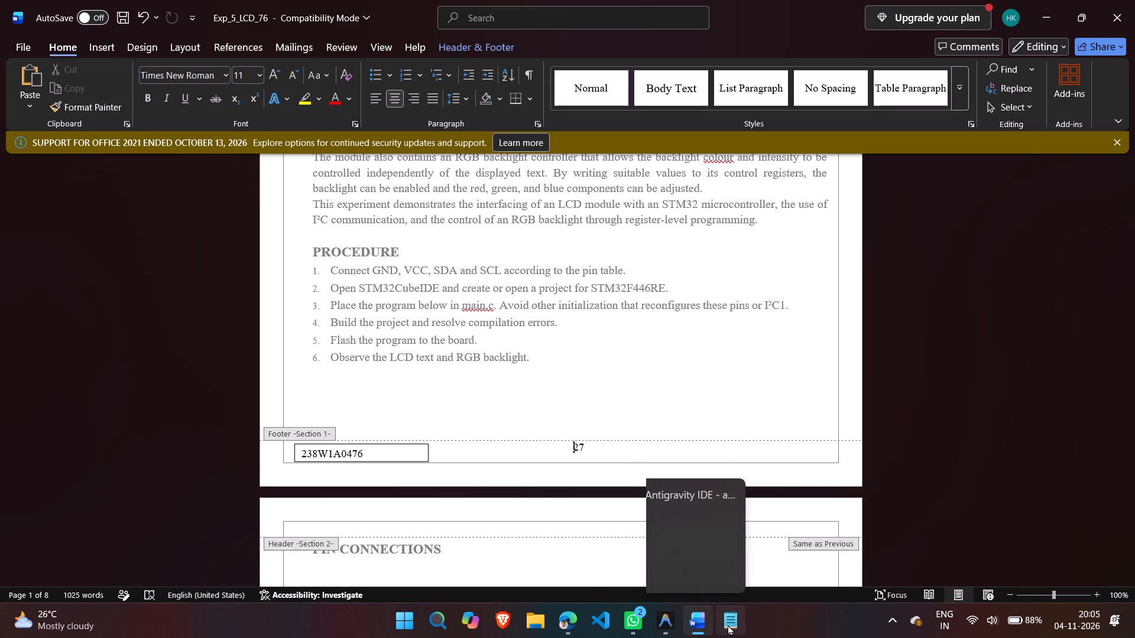
Switch to Notepad, copy the class text "IV/IV BTech ECE B" from the note, and return to Word.
click(731, 532)
click(135, 244)
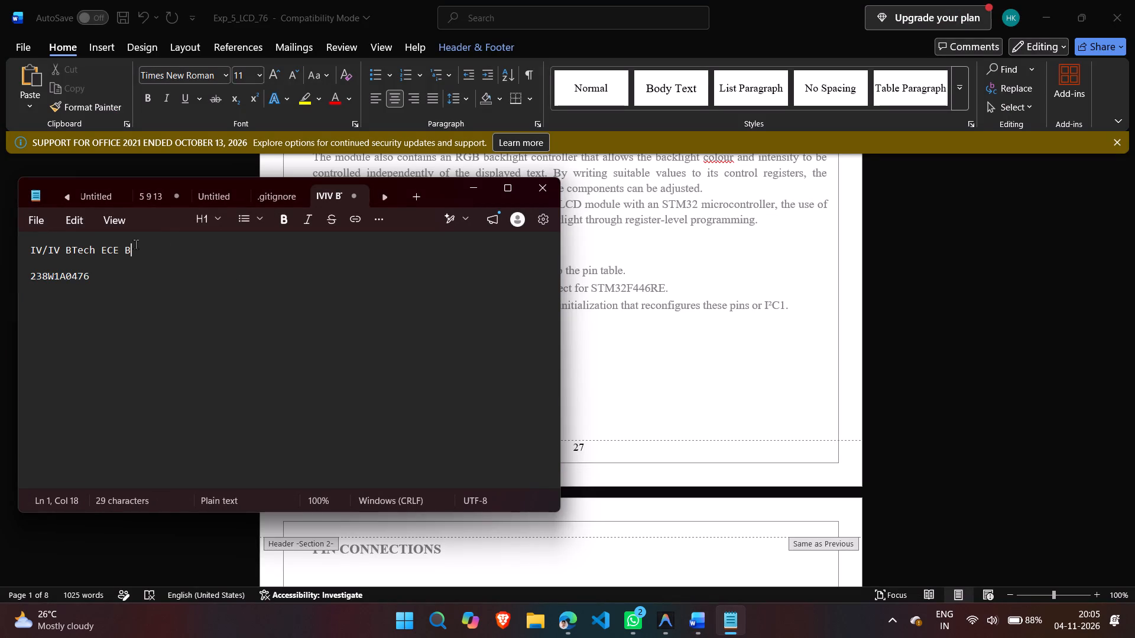
drag(135, 244, 32, 242)
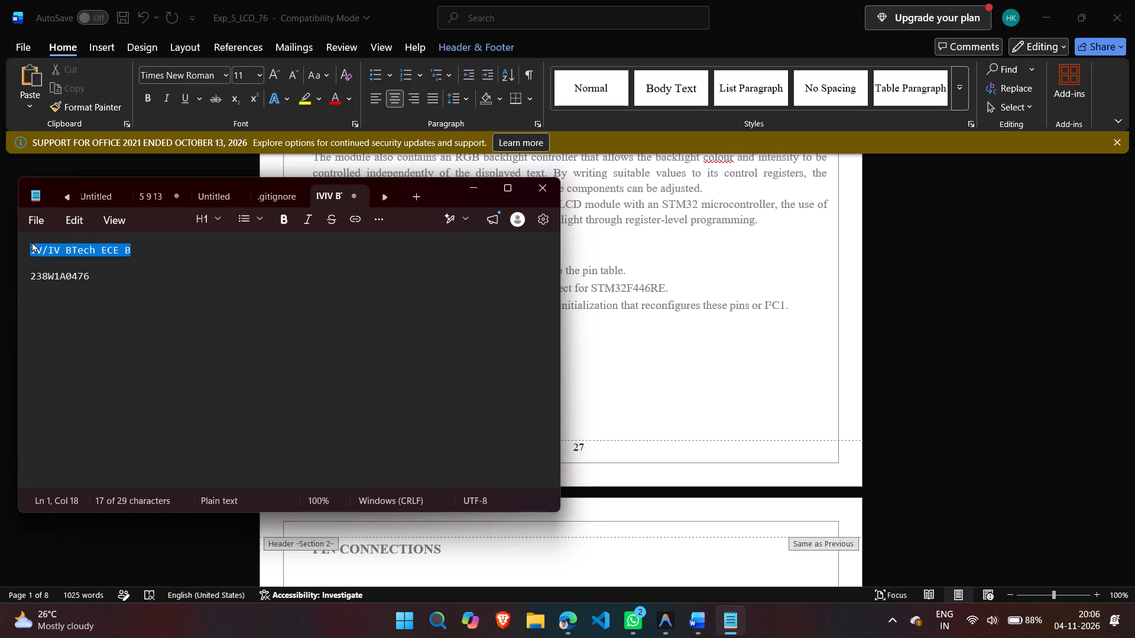
key(ctrl+c)
click(467, 181)
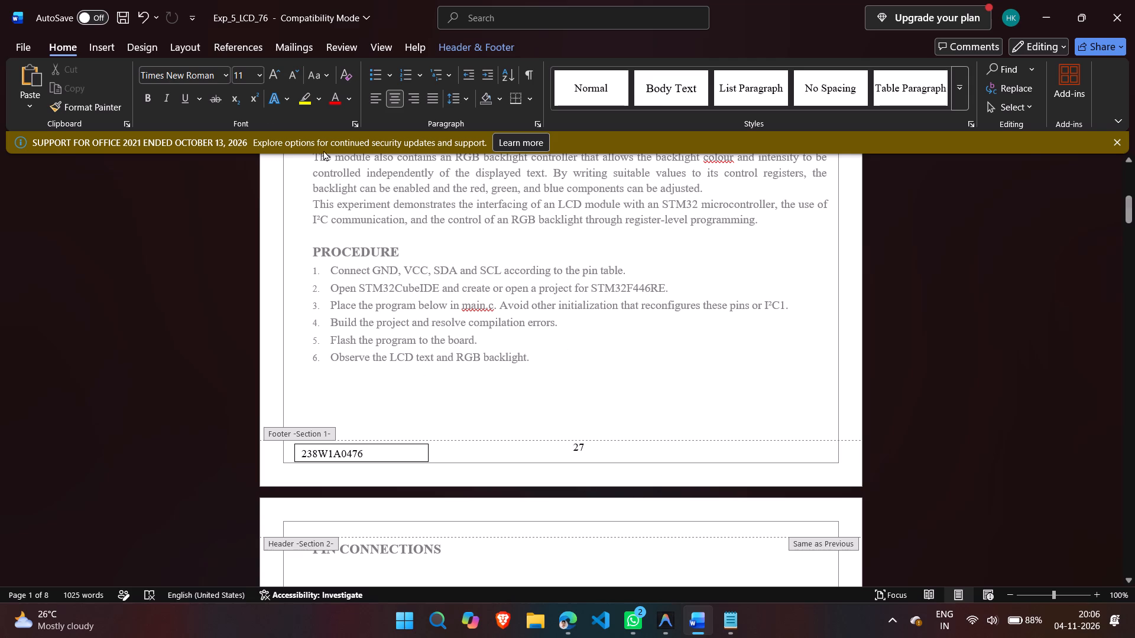
Draw a text box about 0.47 cm high and 5.17 cm wide at the footer's right end and paste the class text into it.
click(103, 45)
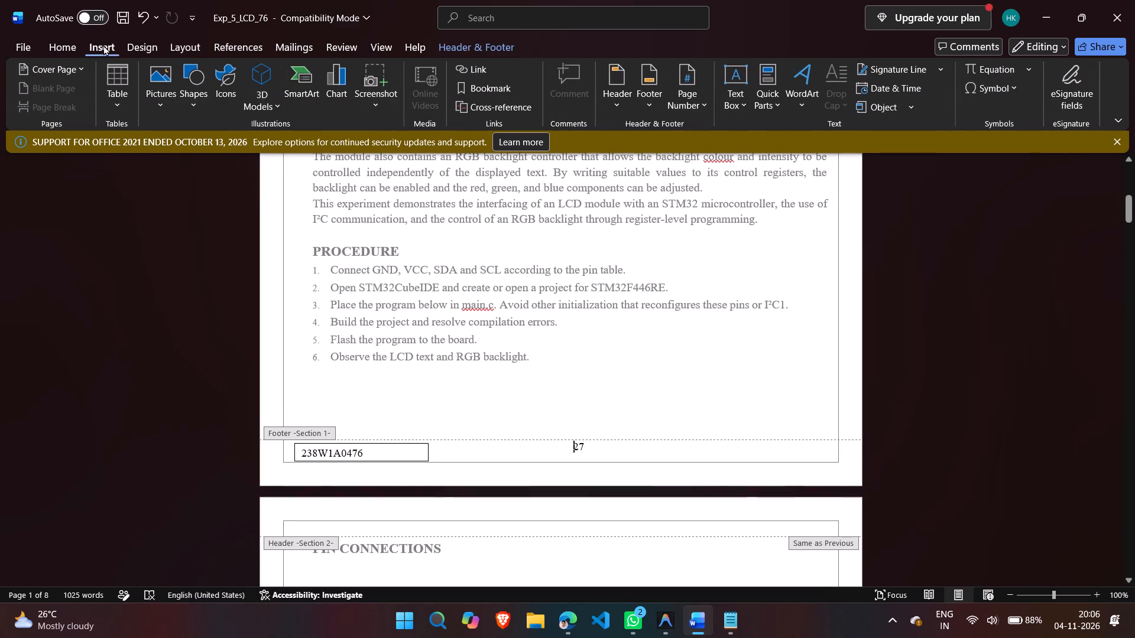
click(734, 106)
click(770, 437)
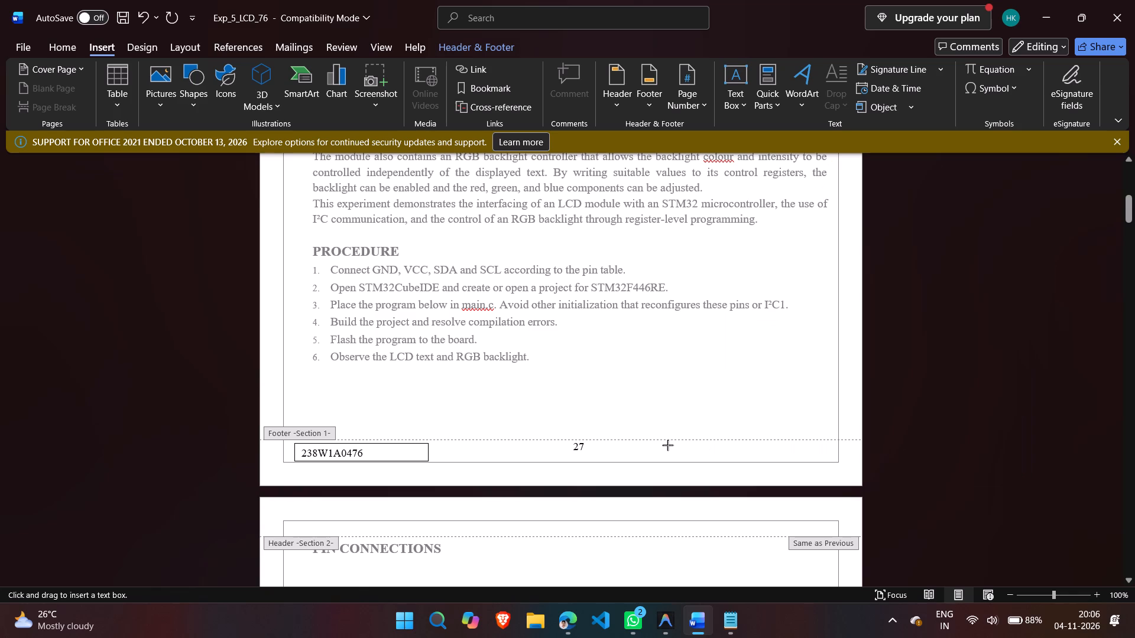
drag(692, 448, 783, 457)
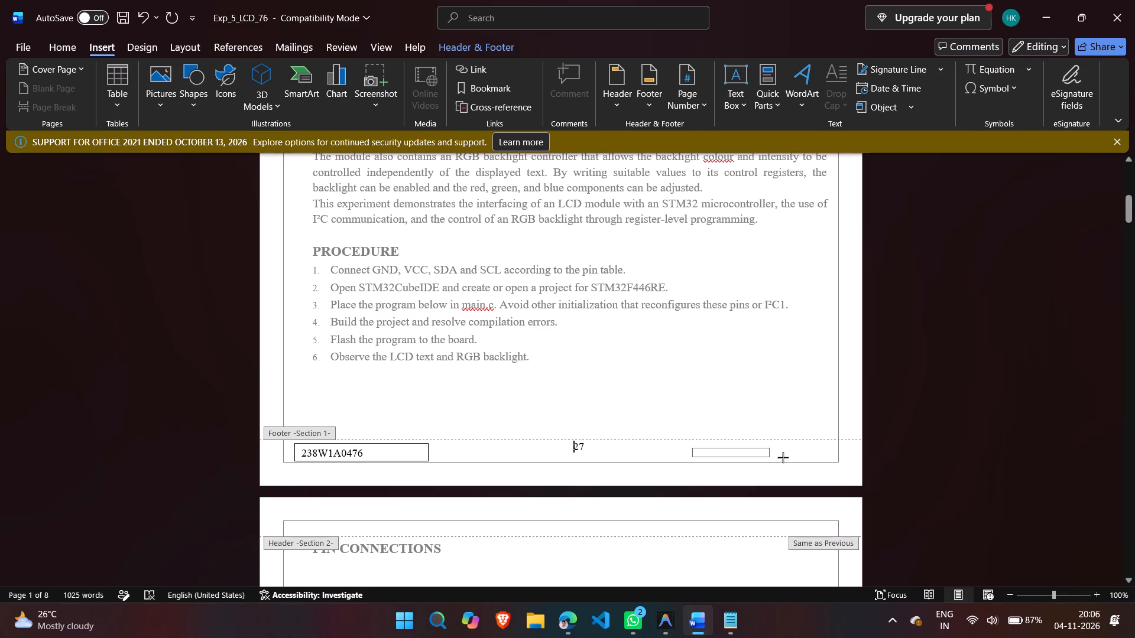
drag(783, 457, 836, 461)
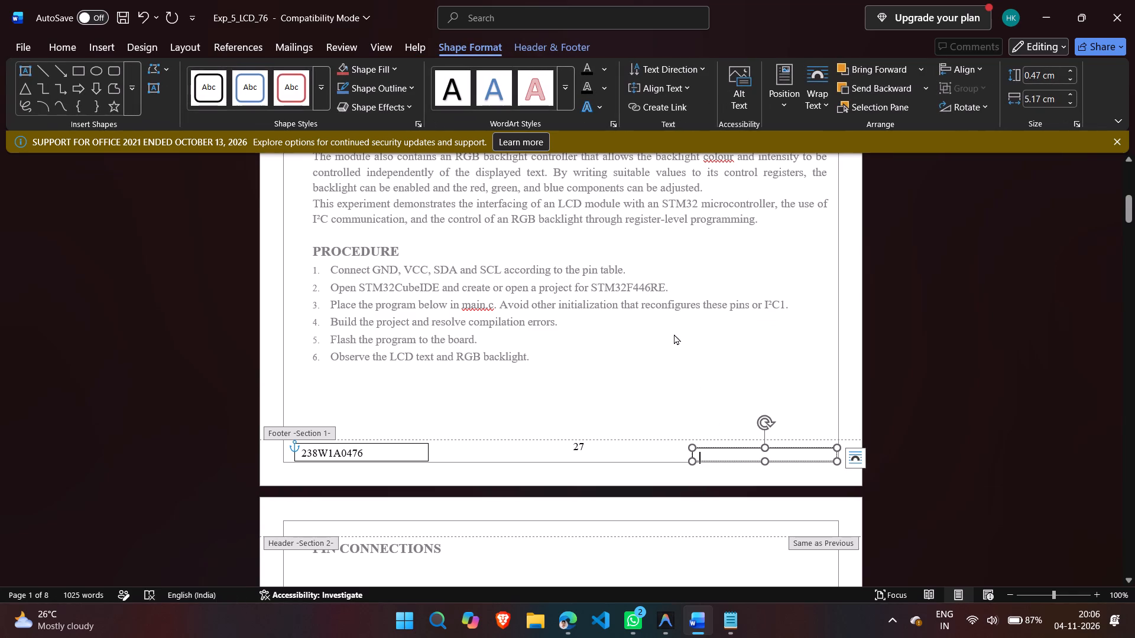
key(ctrl+v)
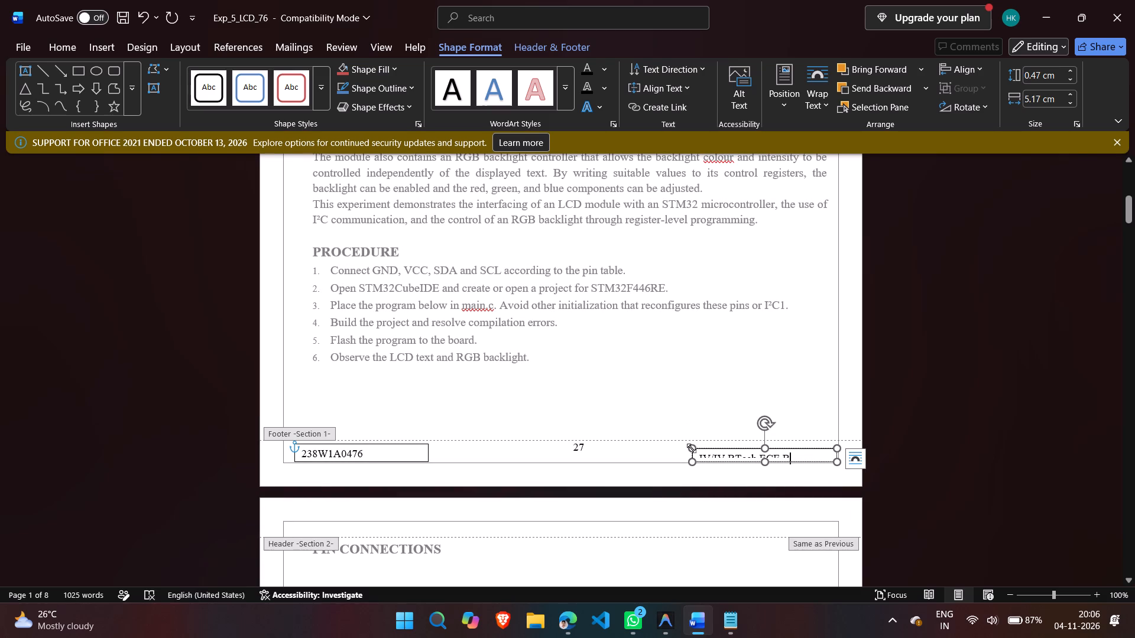
Enlarge the class text box to about 0.64 cm high and 5.5 cm wide, then leave the footer.
drag(693, 447, 682, 434)
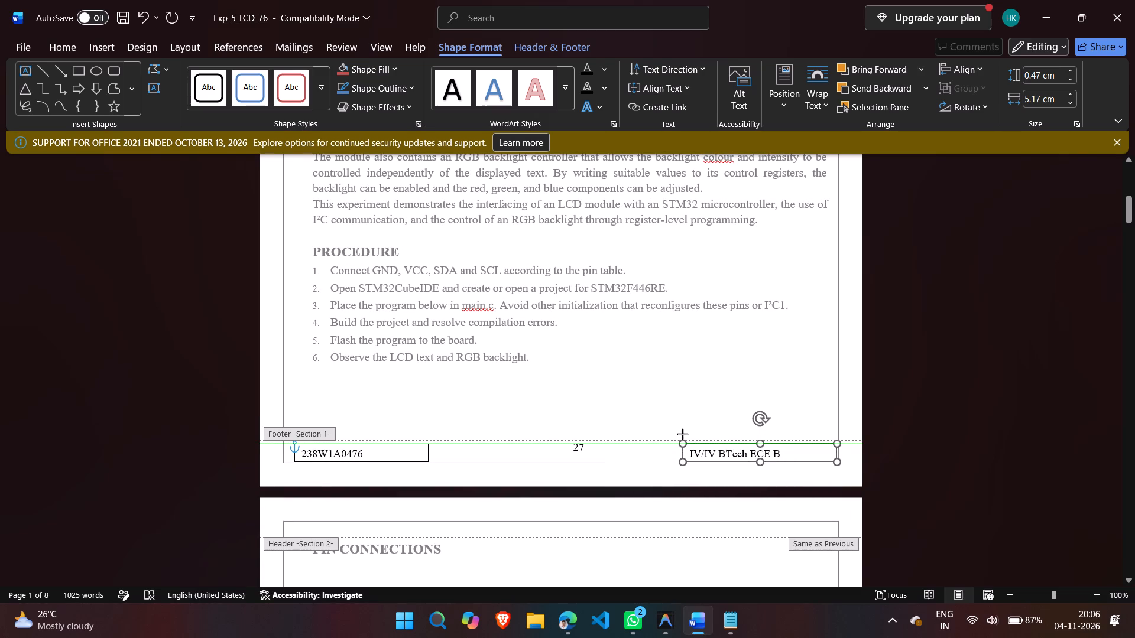
drag(682, 434, 683, 434)
click(770, 352)
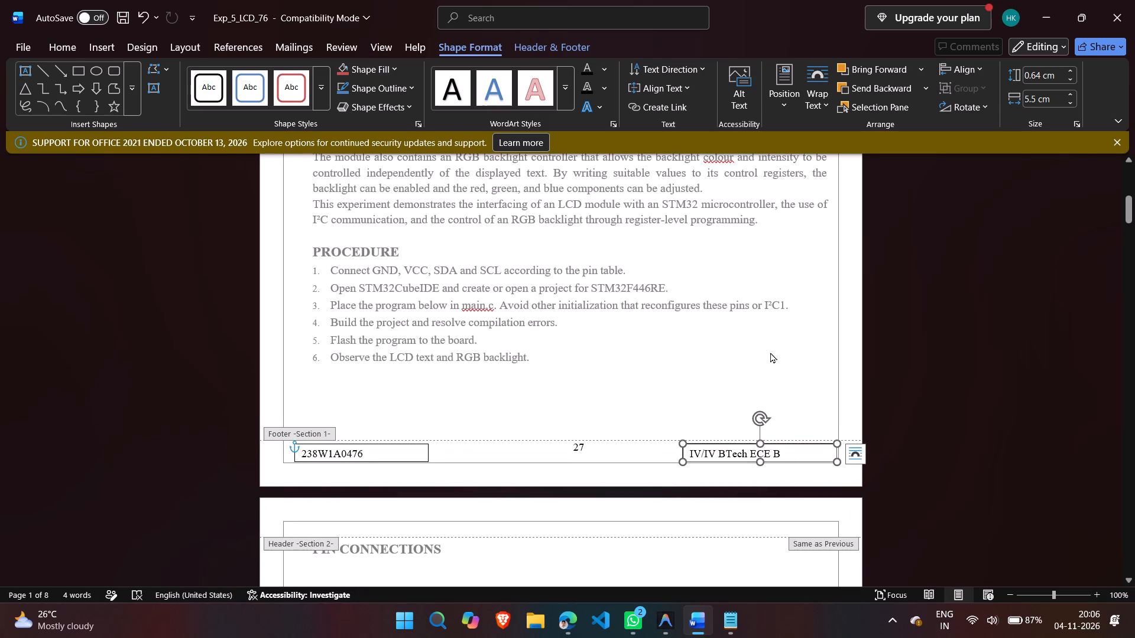
click(766, 386)
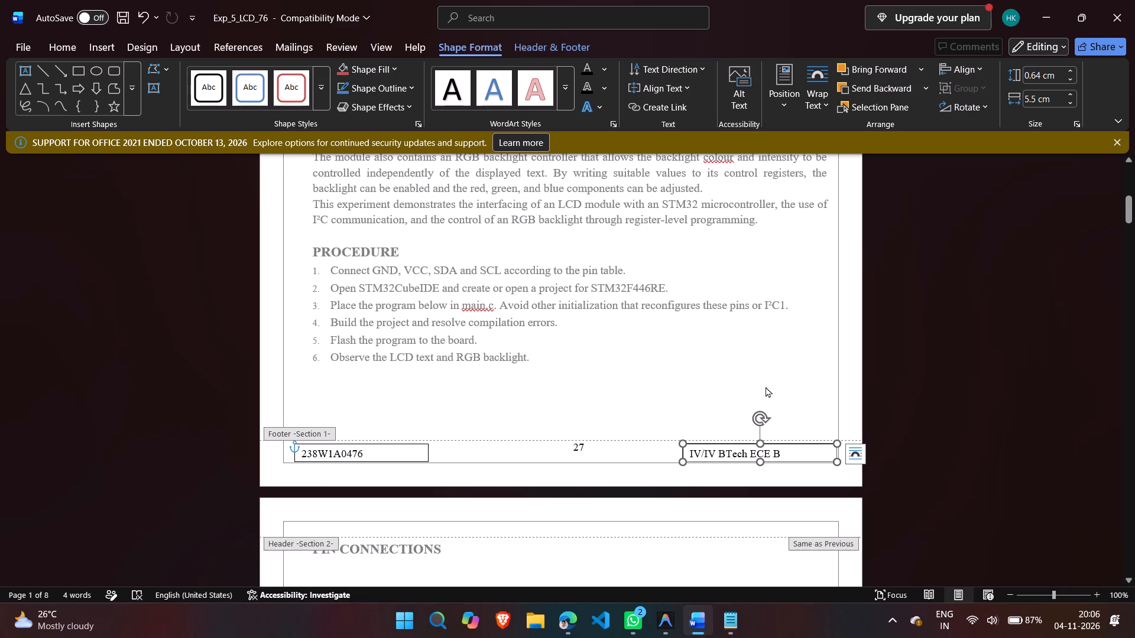
double_click(766, 386)
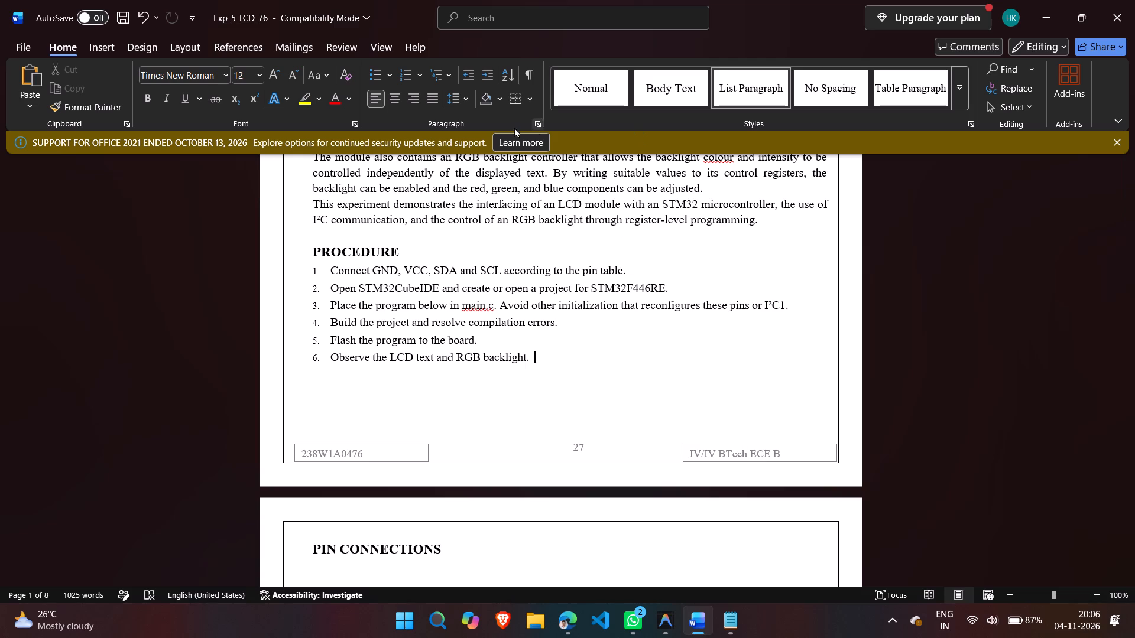
Reopen the first page's footer, cut the roll number out of its text box, and delete the emptied box.
double_click(437, 447)
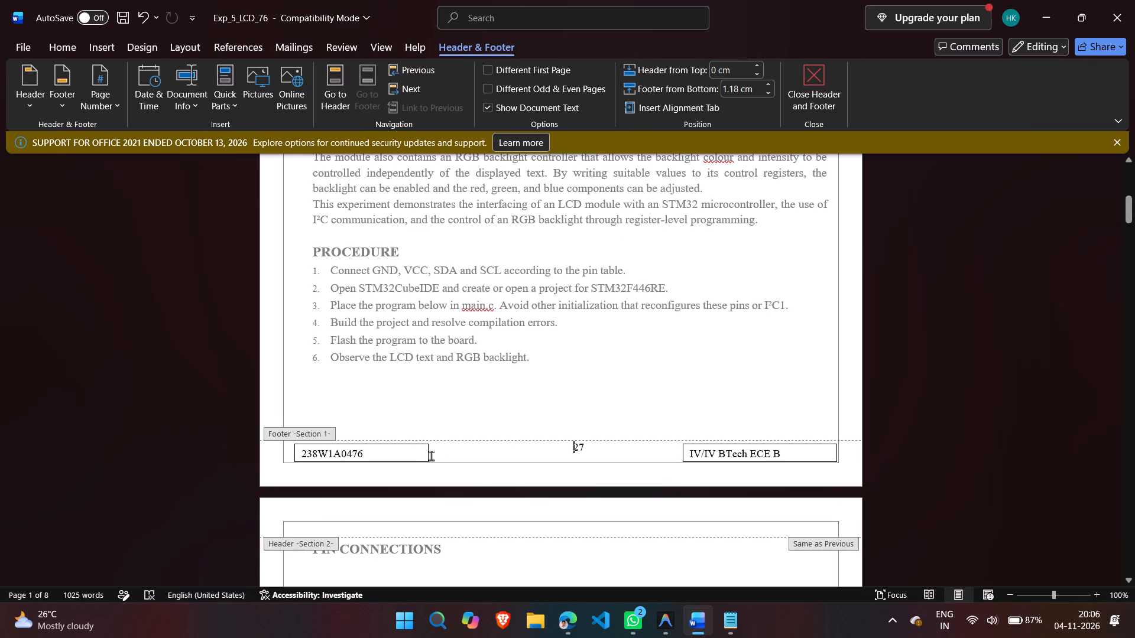
click(421, 451)
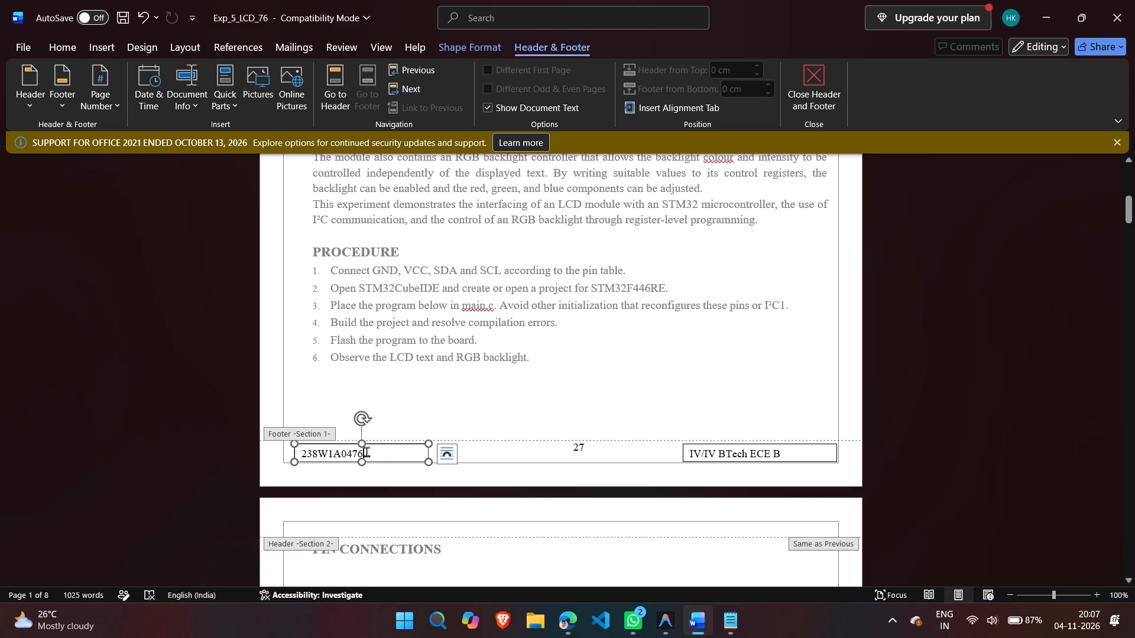
drag(368, 453, 297, 455)
key(ctrl+x)
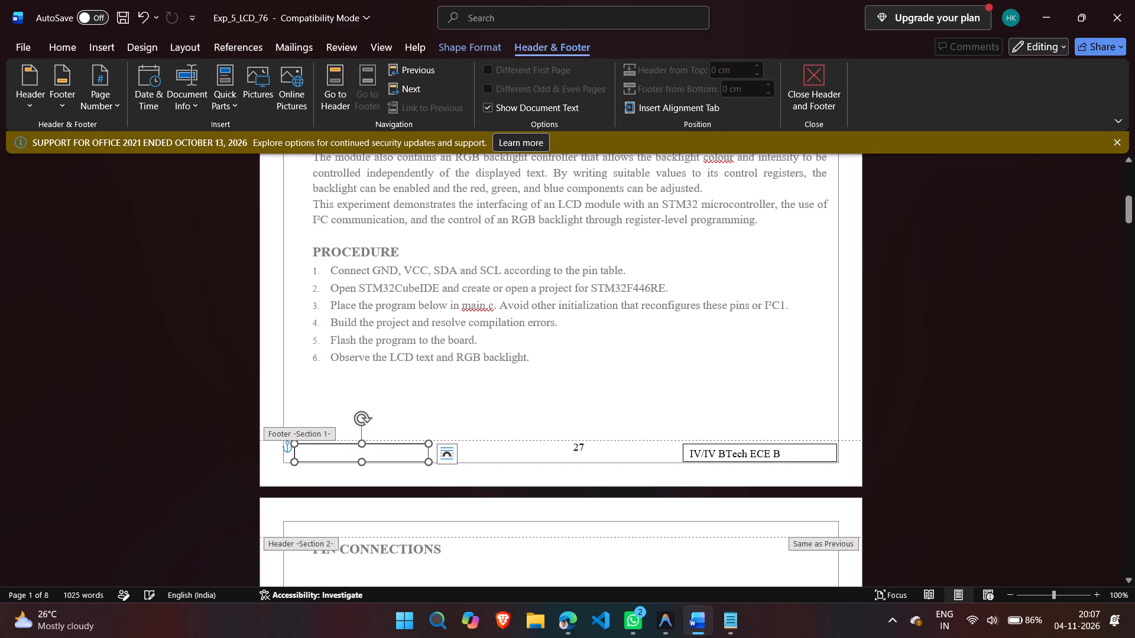
click(386, 445)
key(Delete)
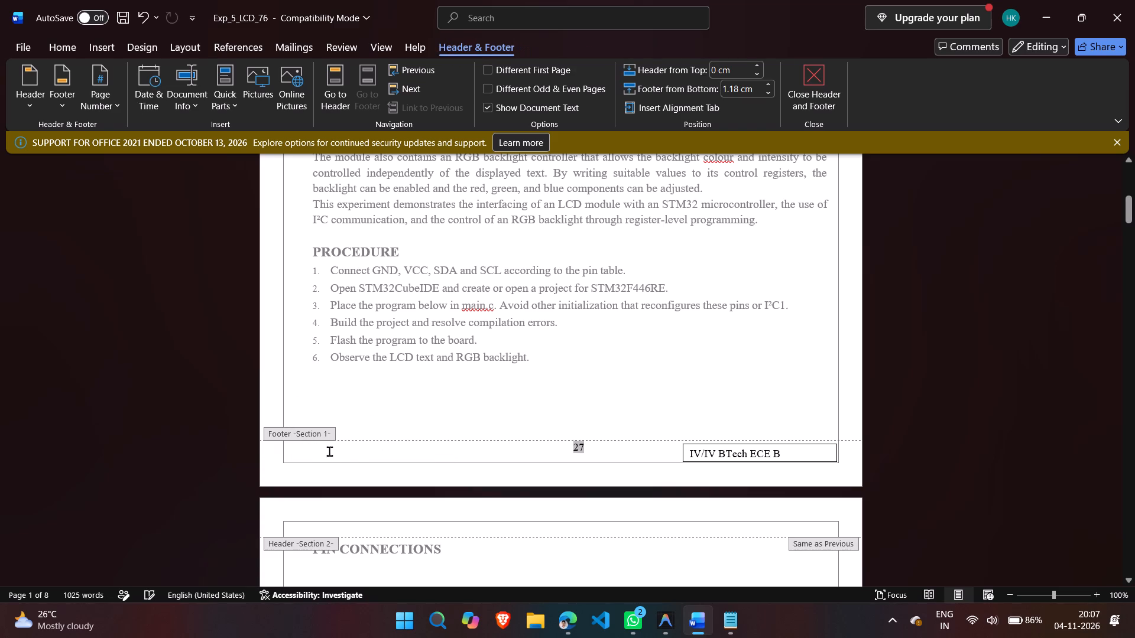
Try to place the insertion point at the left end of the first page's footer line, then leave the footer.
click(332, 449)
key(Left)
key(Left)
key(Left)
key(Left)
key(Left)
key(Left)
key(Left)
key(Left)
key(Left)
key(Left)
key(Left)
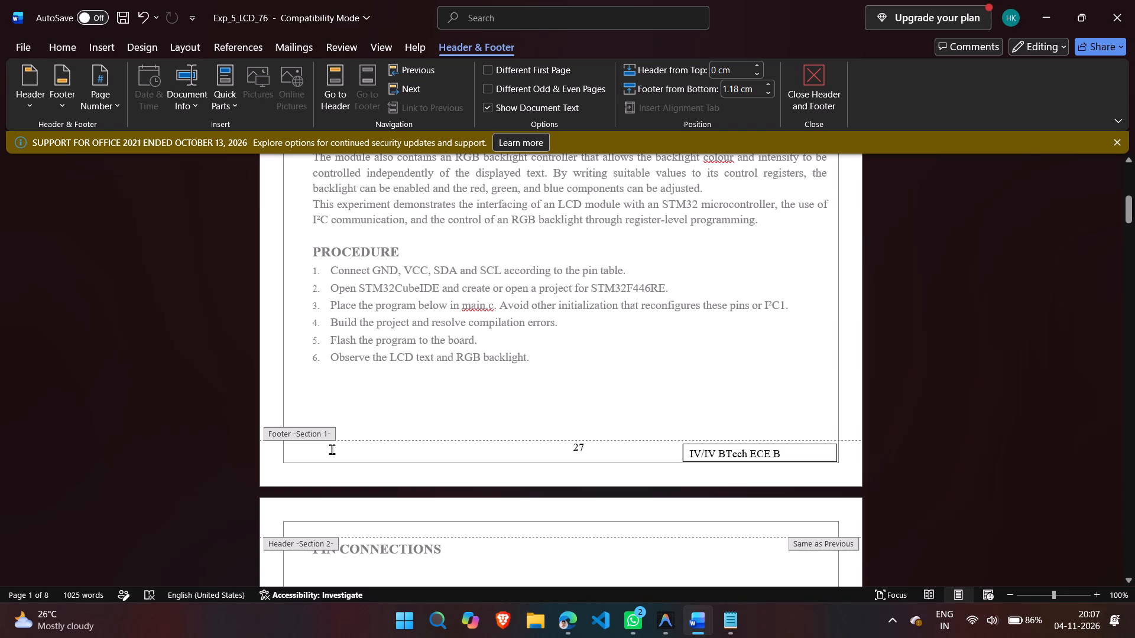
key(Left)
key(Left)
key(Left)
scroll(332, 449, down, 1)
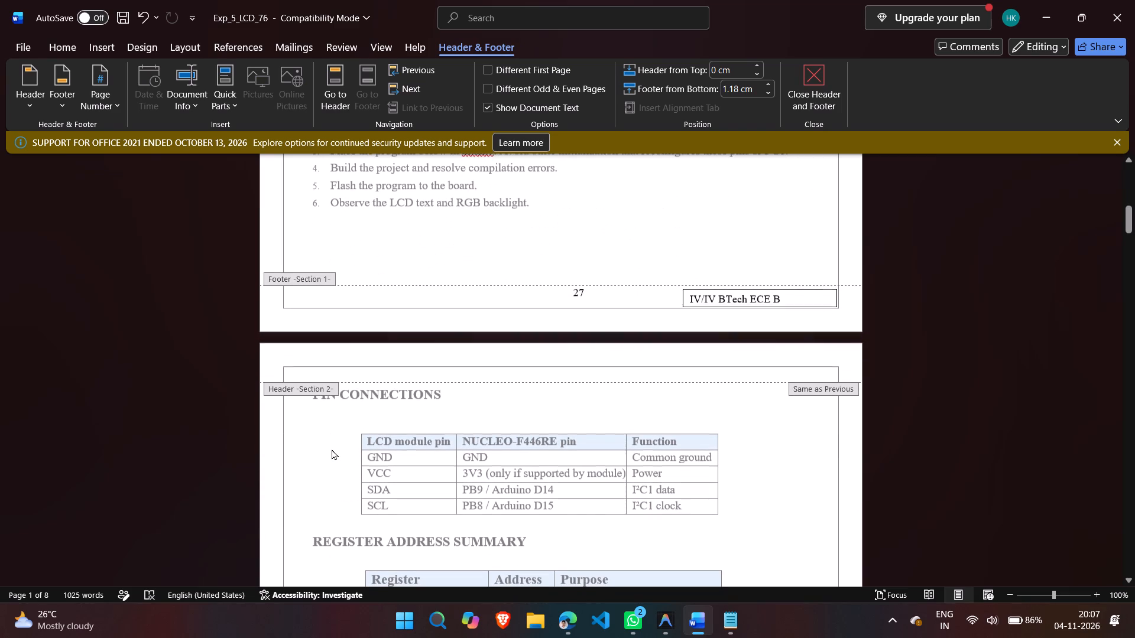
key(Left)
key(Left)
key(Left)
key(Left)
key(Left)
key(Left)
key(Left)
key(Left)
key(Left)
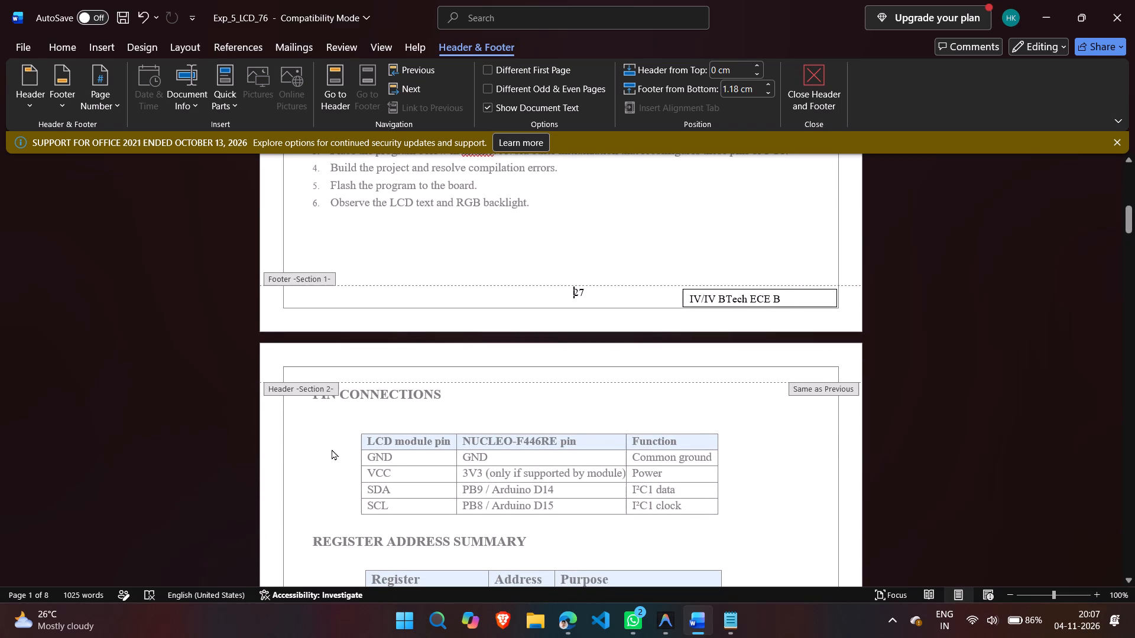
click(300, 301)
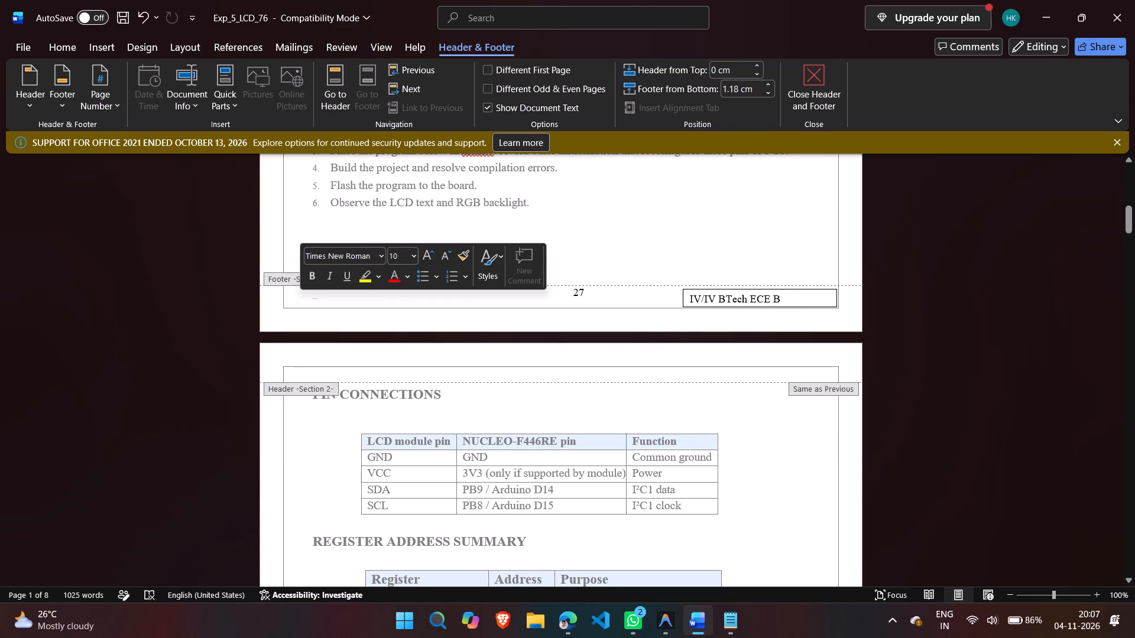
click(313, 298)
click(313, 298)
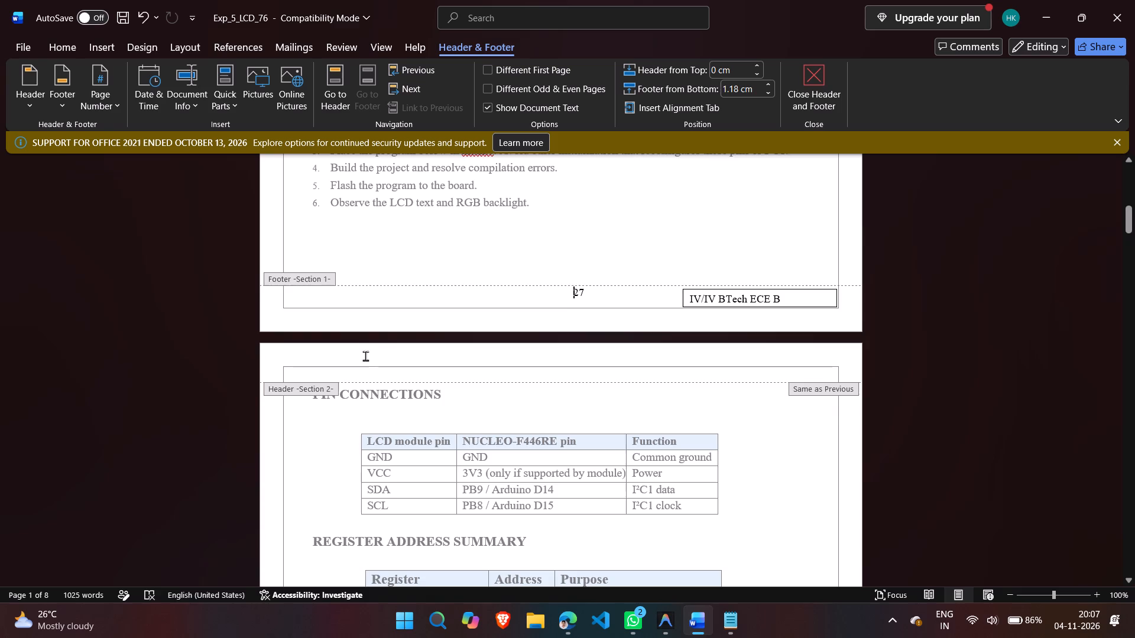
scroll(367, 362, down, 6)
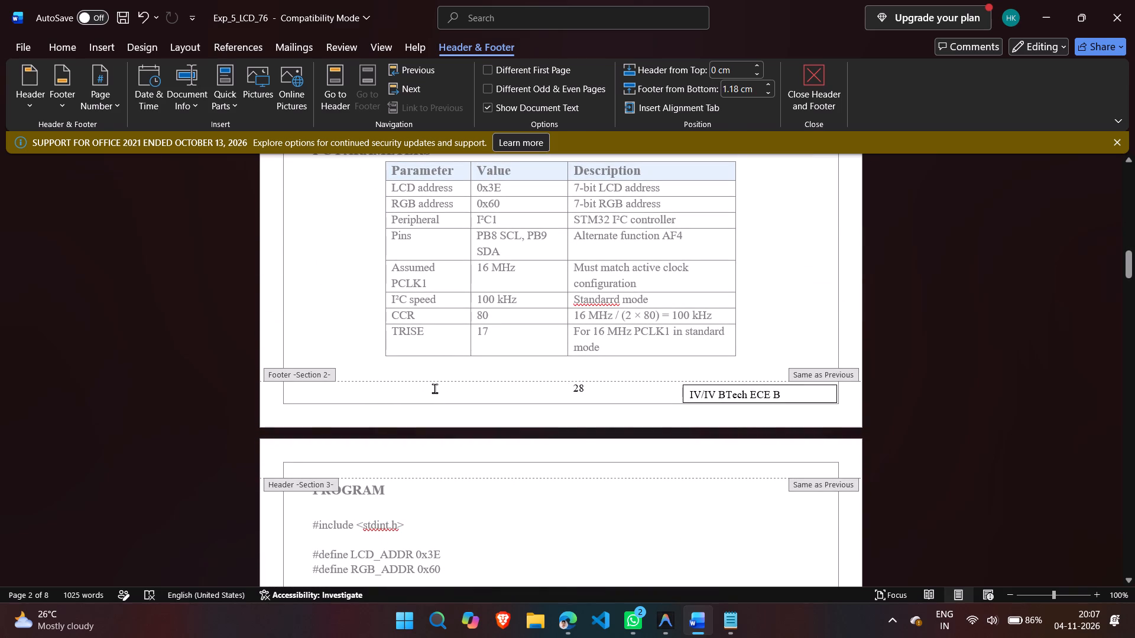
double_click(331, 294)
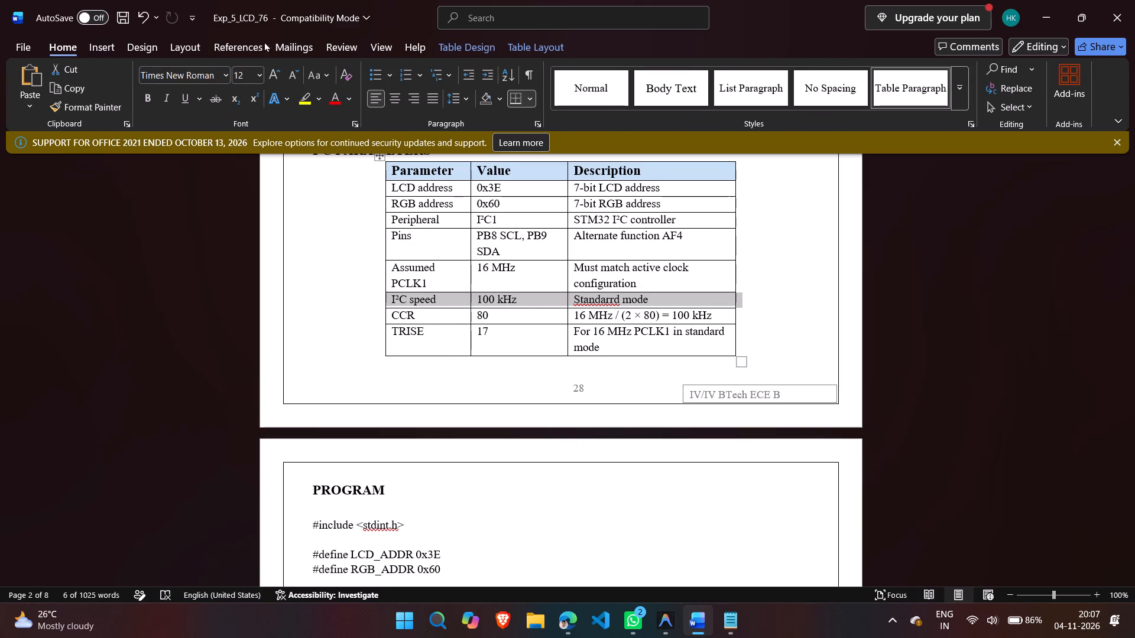
Open the page number format for the second page's footer and accept 1, 2, 3 numbering continued from the previous section.
double_click(582, 386)
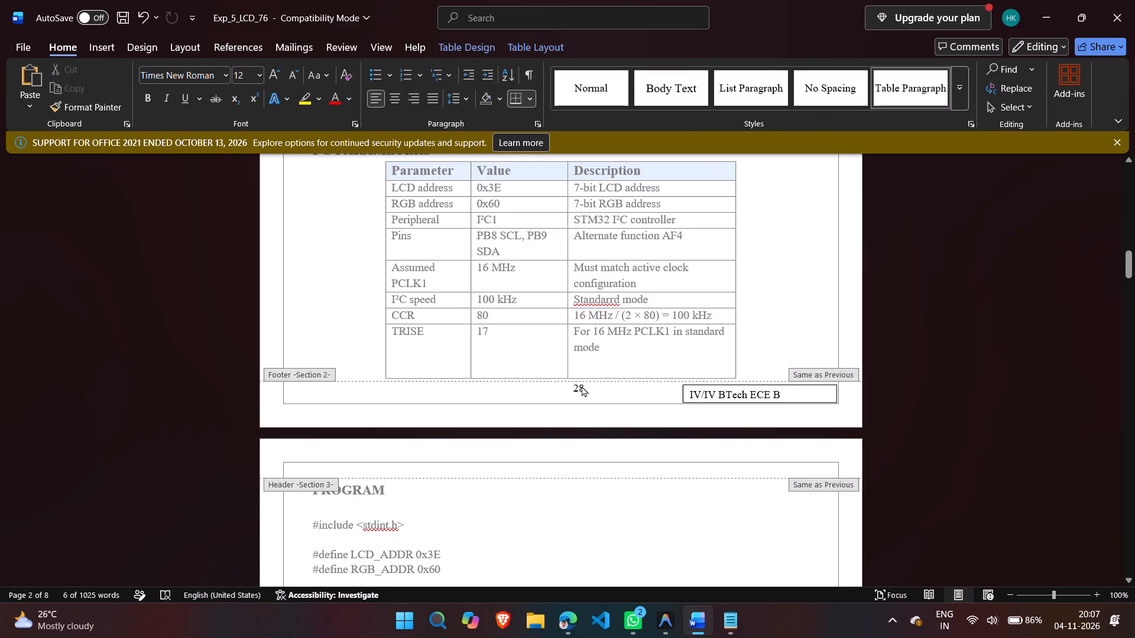
scroll(582, 386, up, 5)
scroll(582, 386, down, 3)
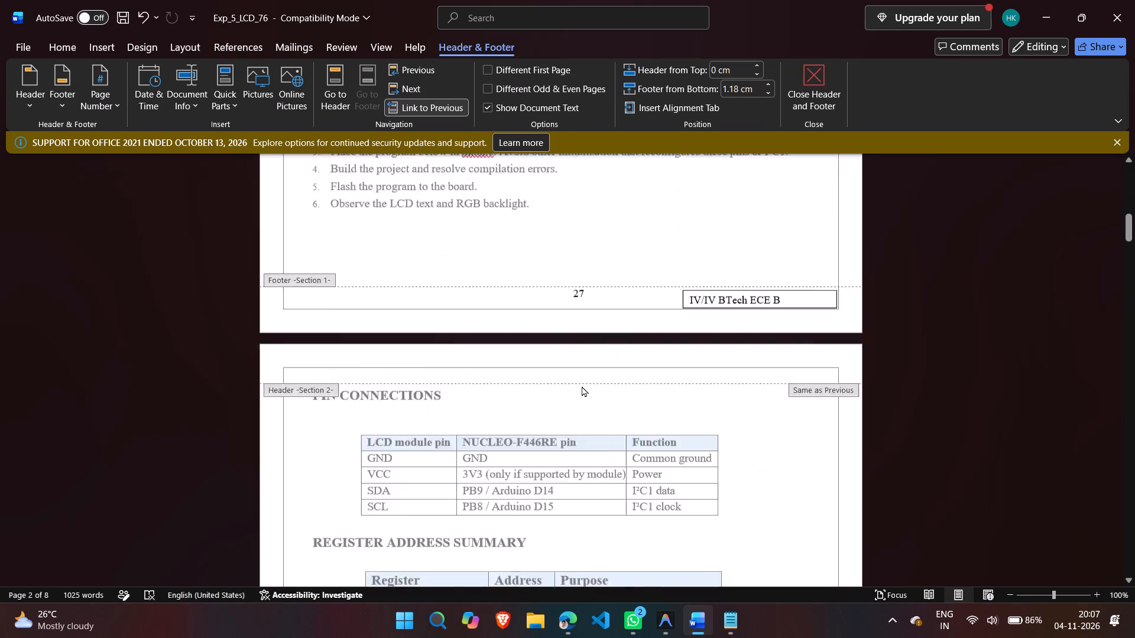
scroll(582, 386, down, 4)
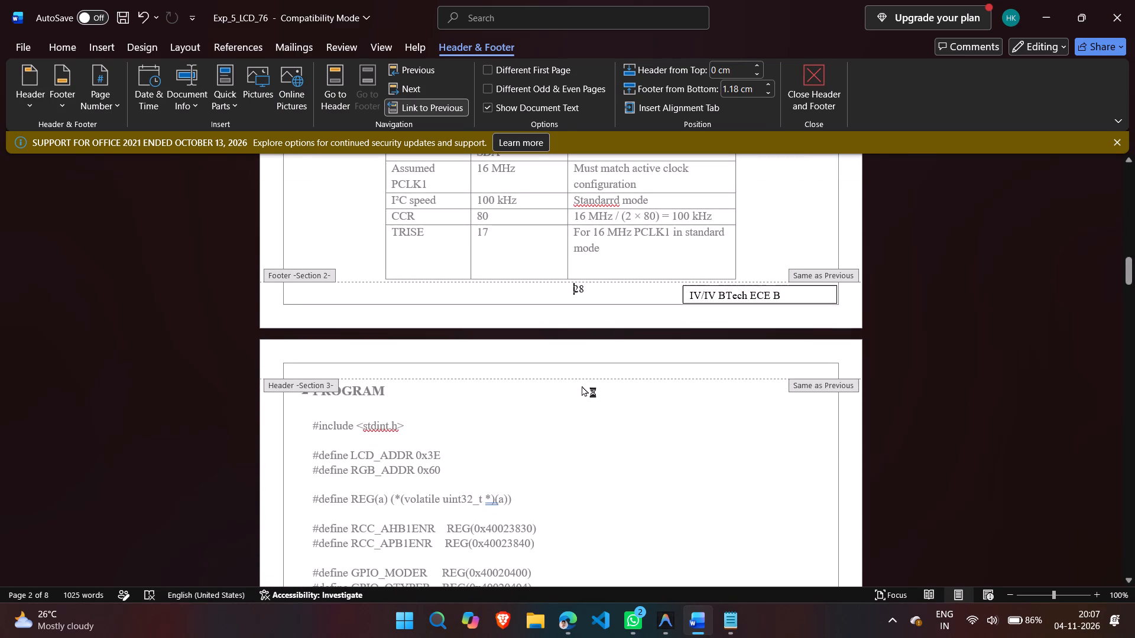
click(592, 284)
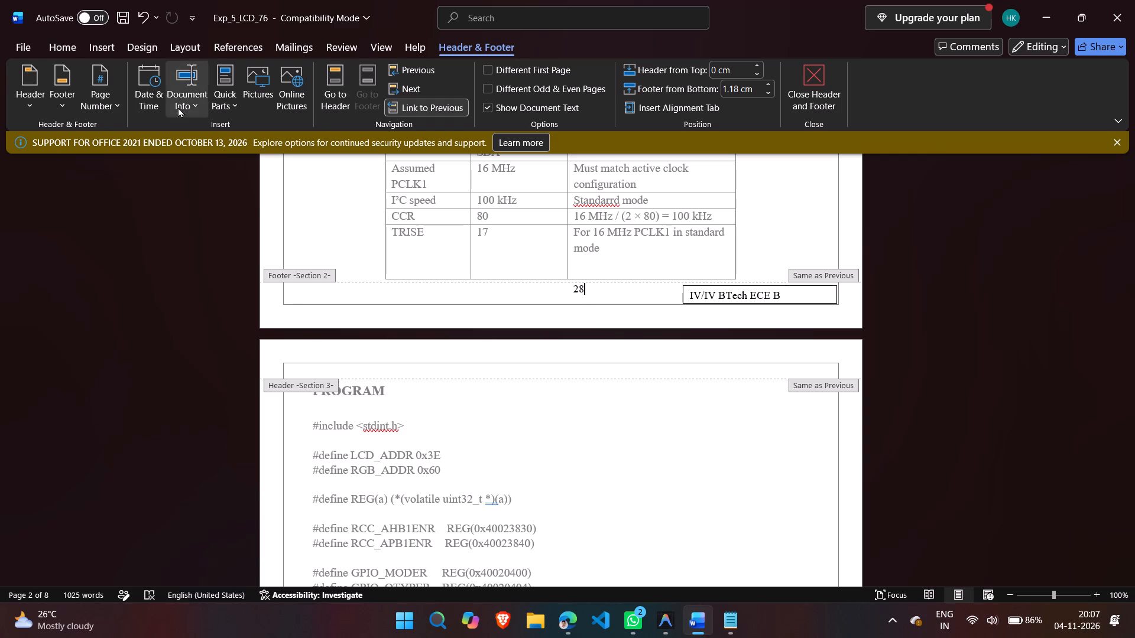
click(108, 97)
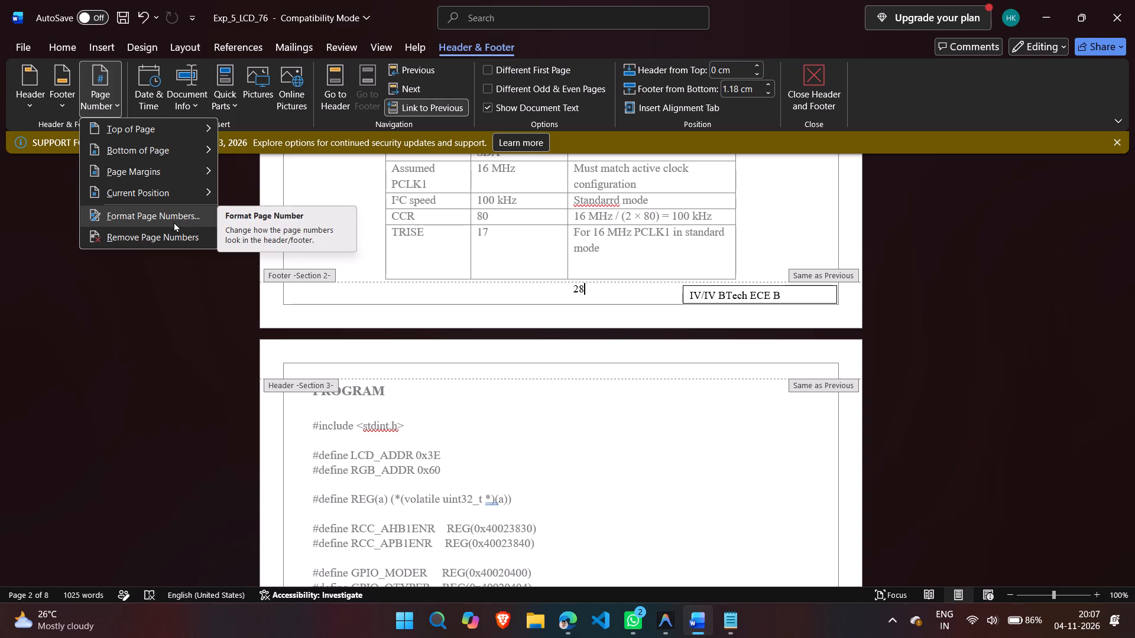
click(175, 220)
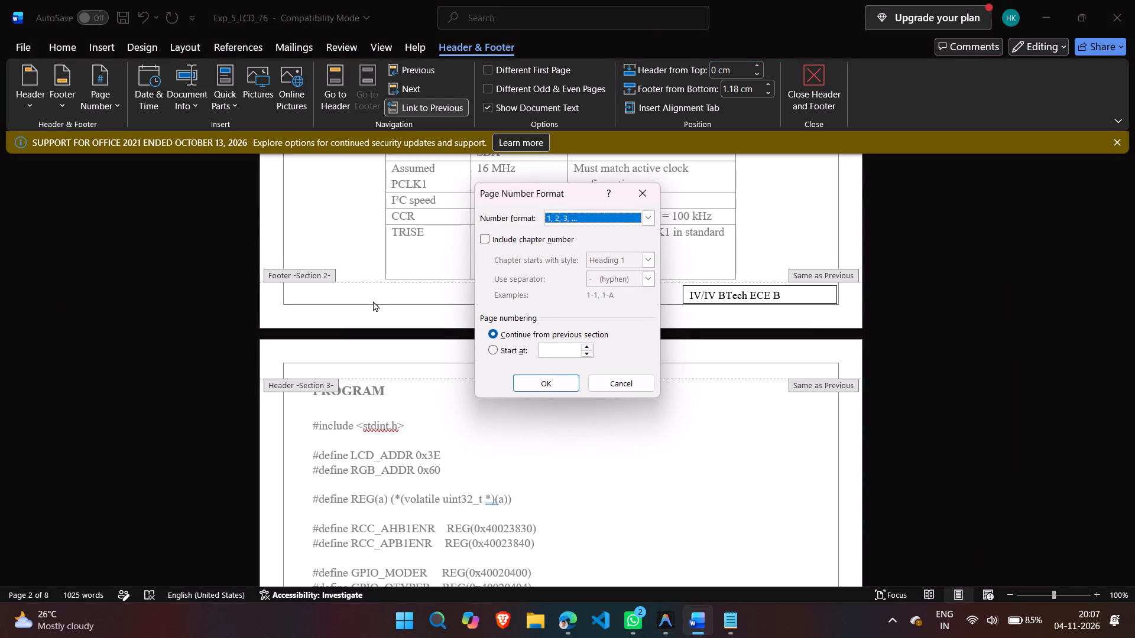
click(547, 386)
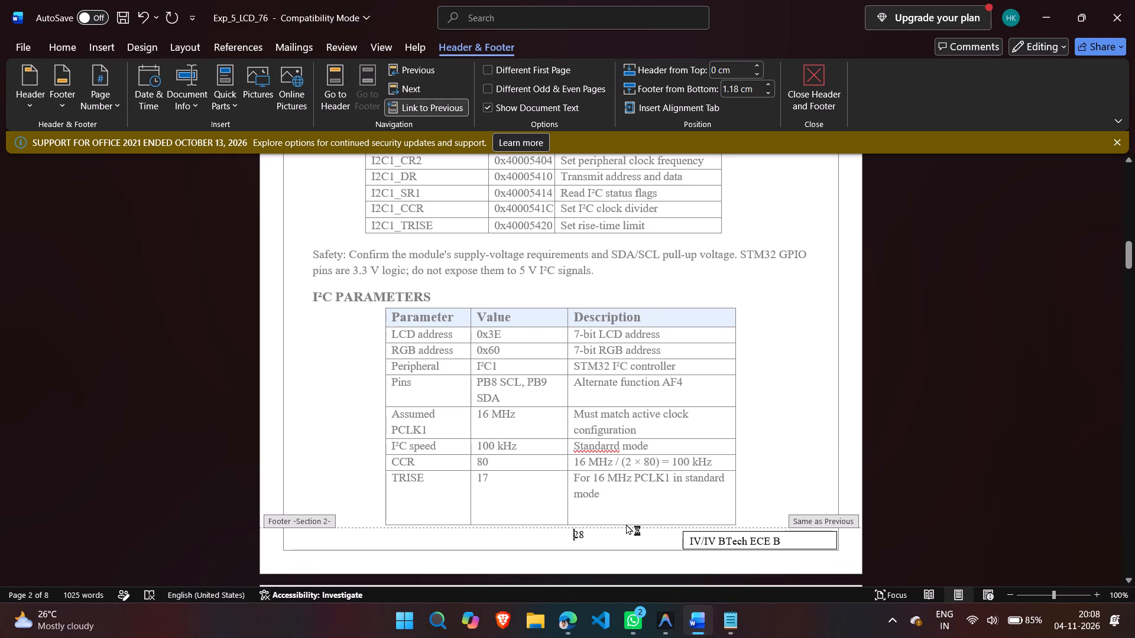
Leave the footer and undo all the page number and text box edits, back to the original footer with only roll number and class text.
double_click(799, 395)
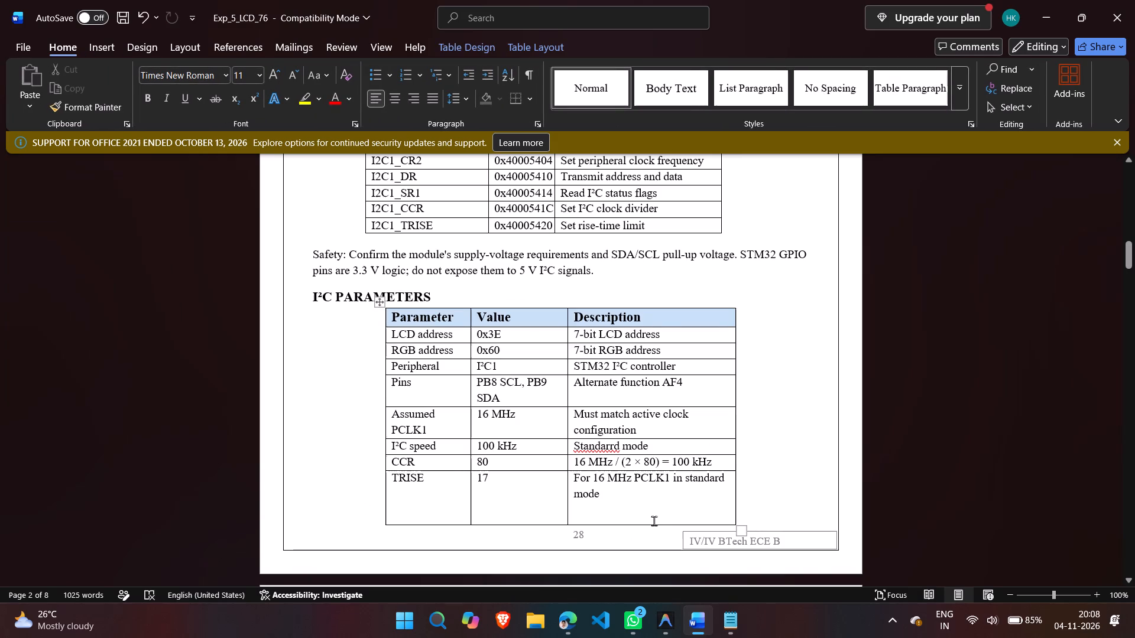
scroll(654, 520, down, 1)
key(ctrl+z)
key(ctrl+z)
key(ctrl+z)
key(ctrl+z)
key(ctrl+z)
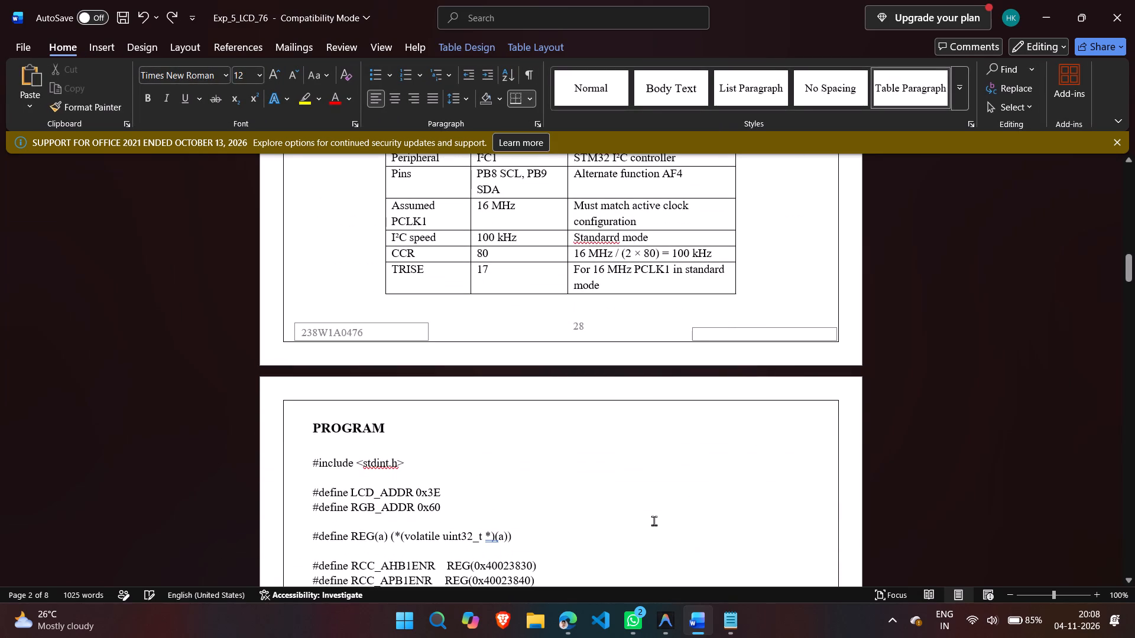
key(ctrl+z)
key(ctrl+z)
key(ctrl+z)
key(ctrl+z)
key(ctrl+z)
key(ctrl+z)
key(ctrl+z)
key(ctrl+z)
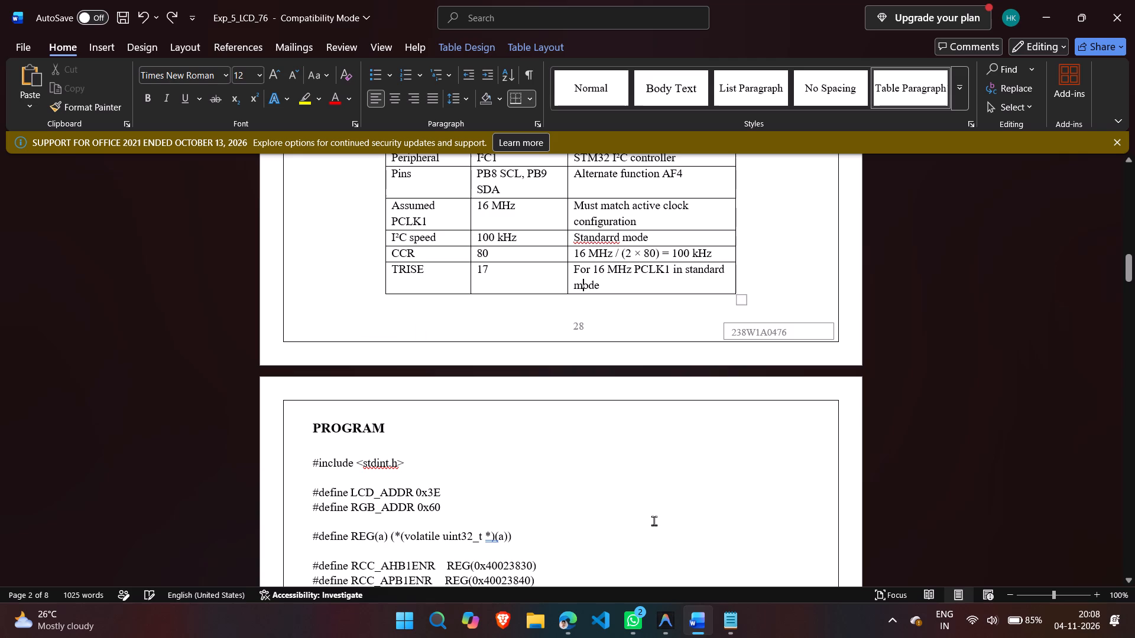
key(ctrl+z)
key(ctrl+z)
key(ctrl+z)
key(ctrl+z)
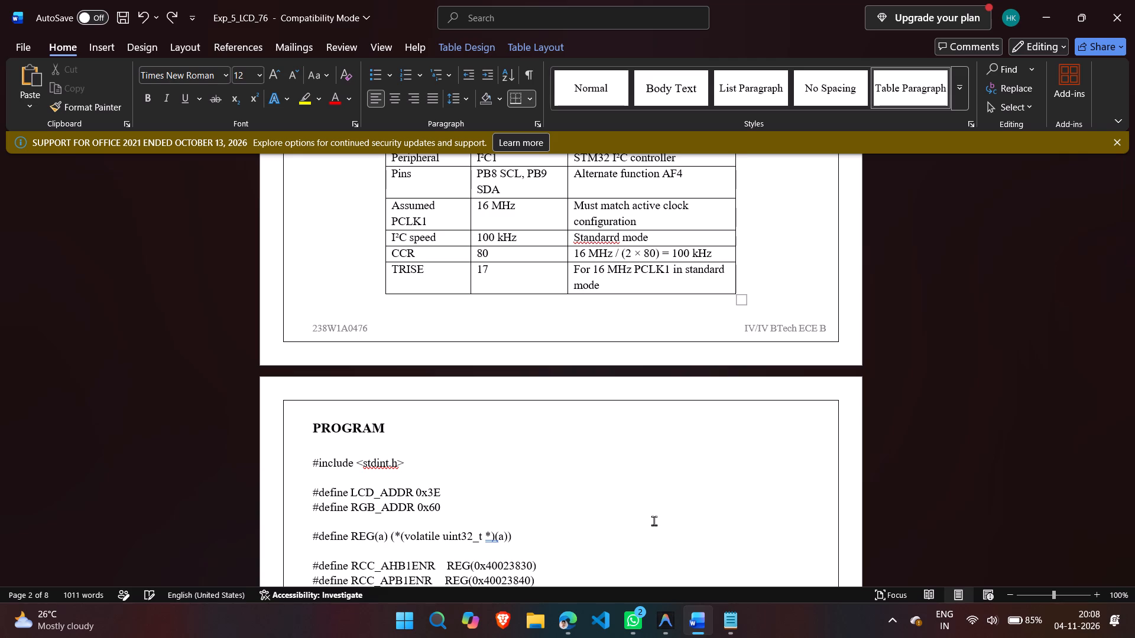
key(ctrl+z)
scroll(654, 520, down, 6)
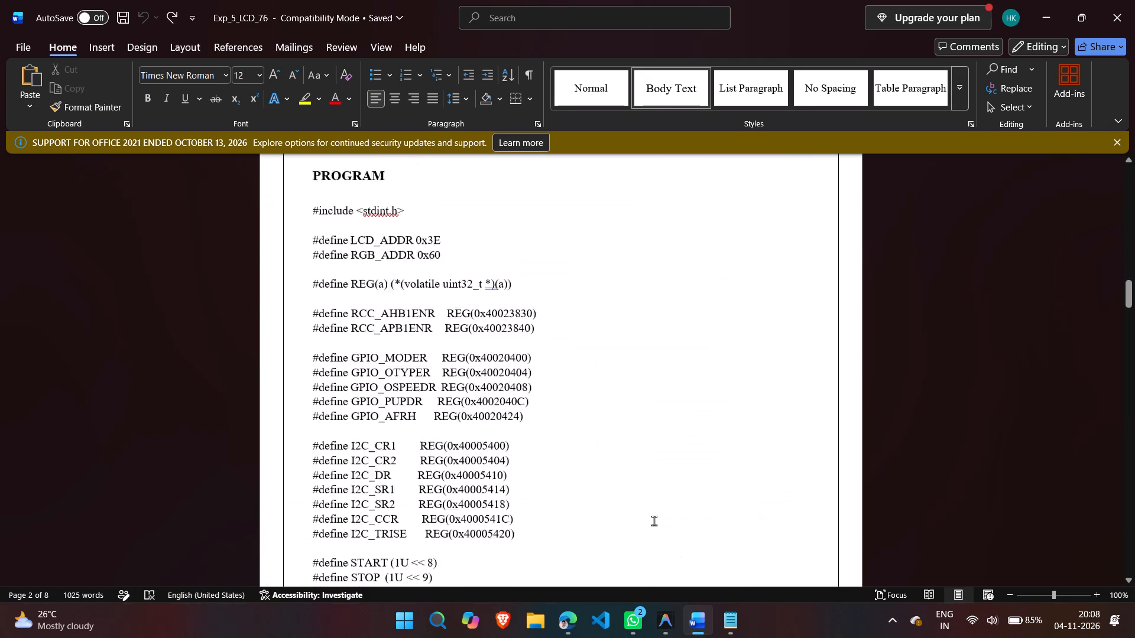
scroll(654, 520, up, 1)
scroll(654, 520, down, 4)
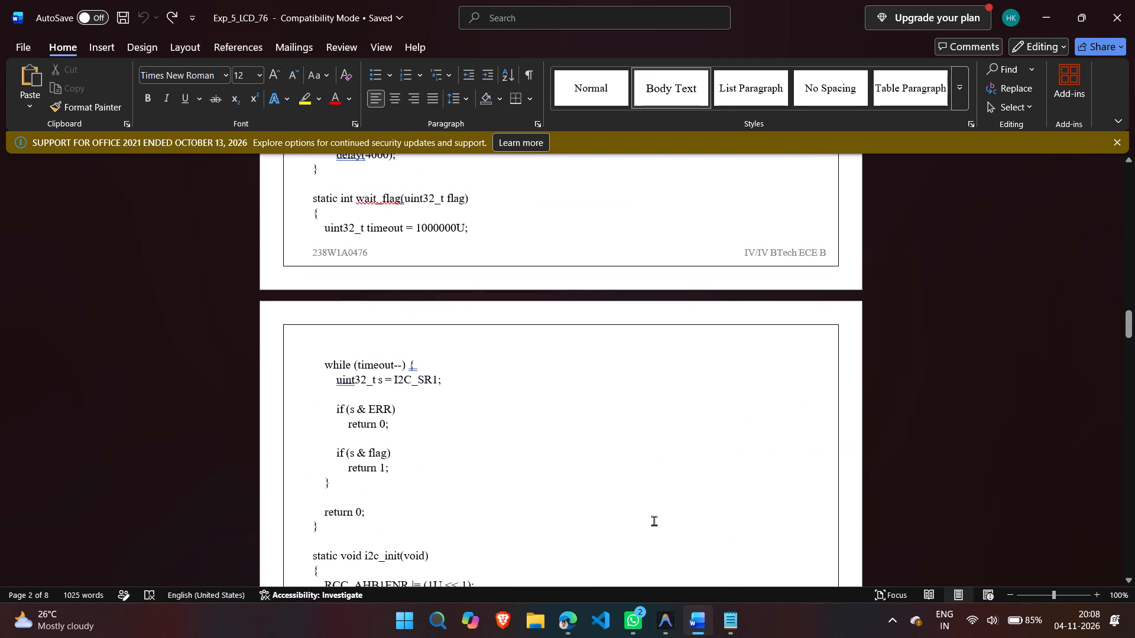
key(ctrl+z)
key(ctrl+z)
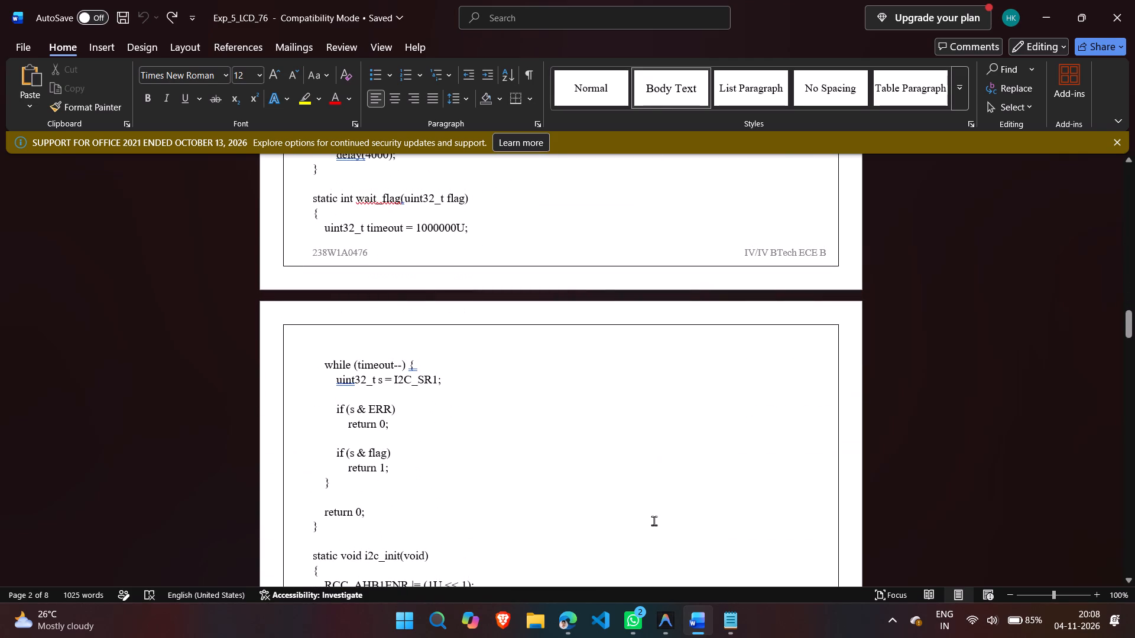
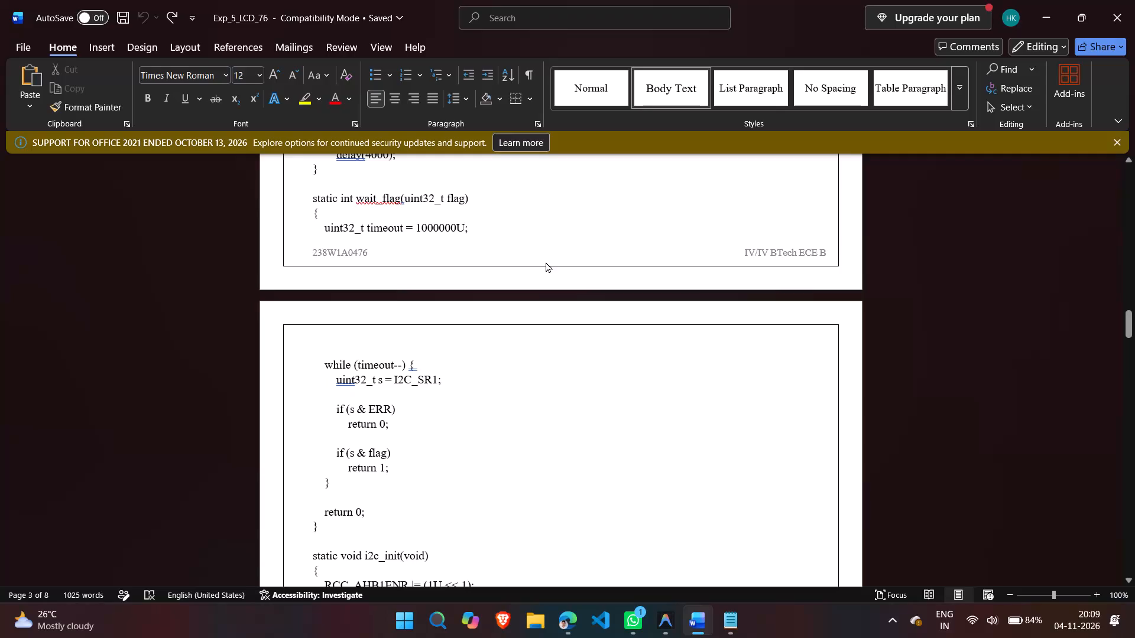
Open the third page's footer, set its distance from the page bottom to 0.5 cm, and leave the footer.
double_click(546, 262)
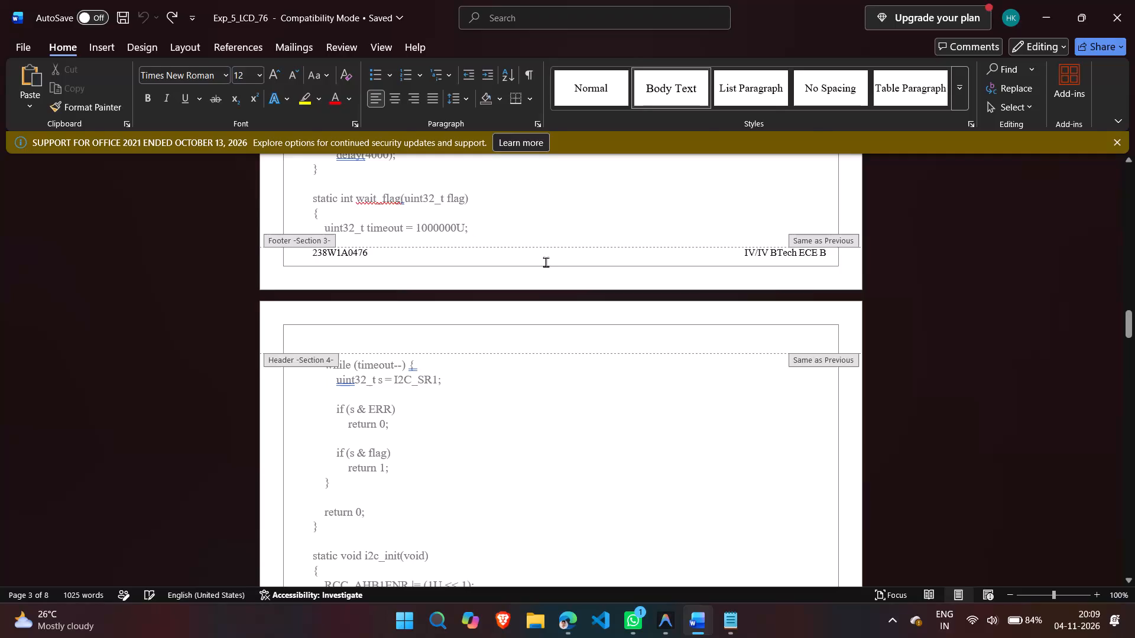
click(539, 266)
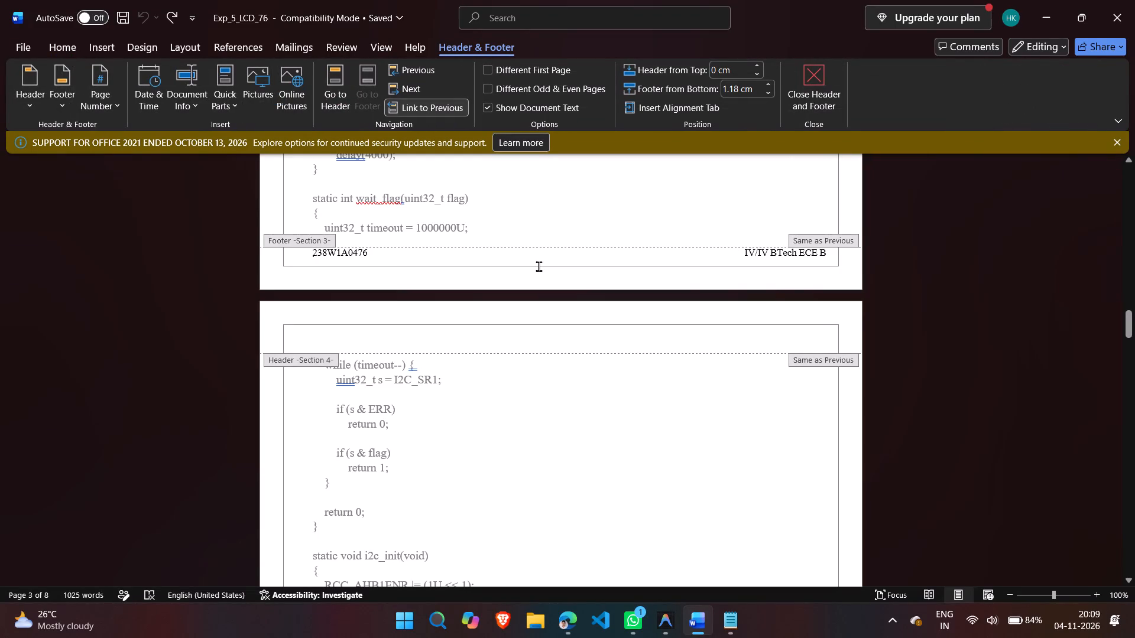
click(369, 251)
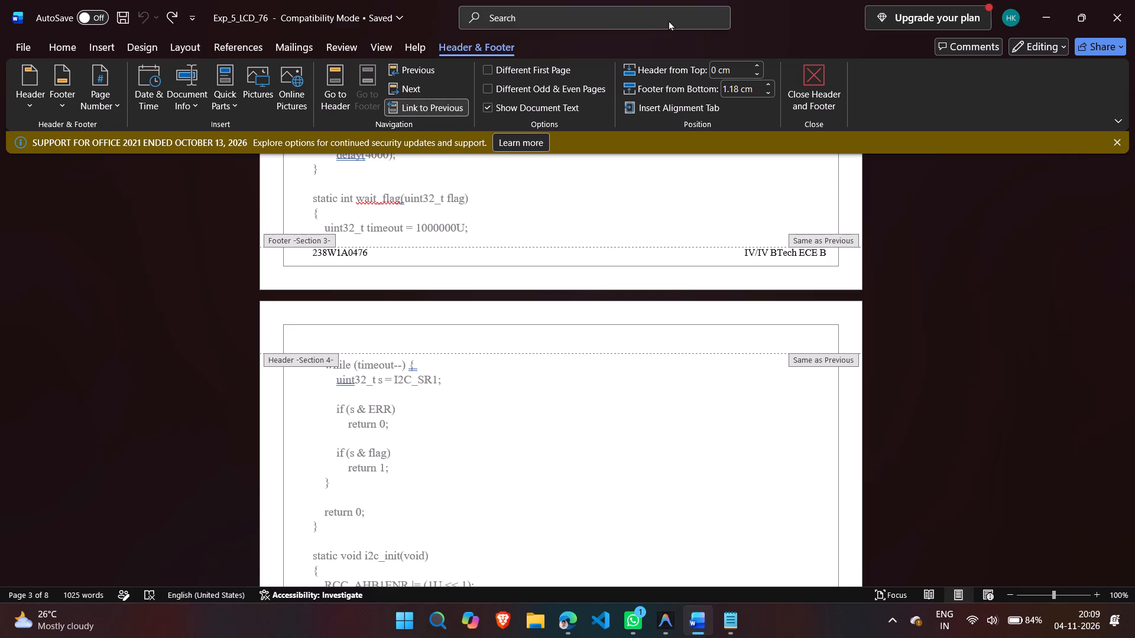
click(767, 82)
click(767, 82)
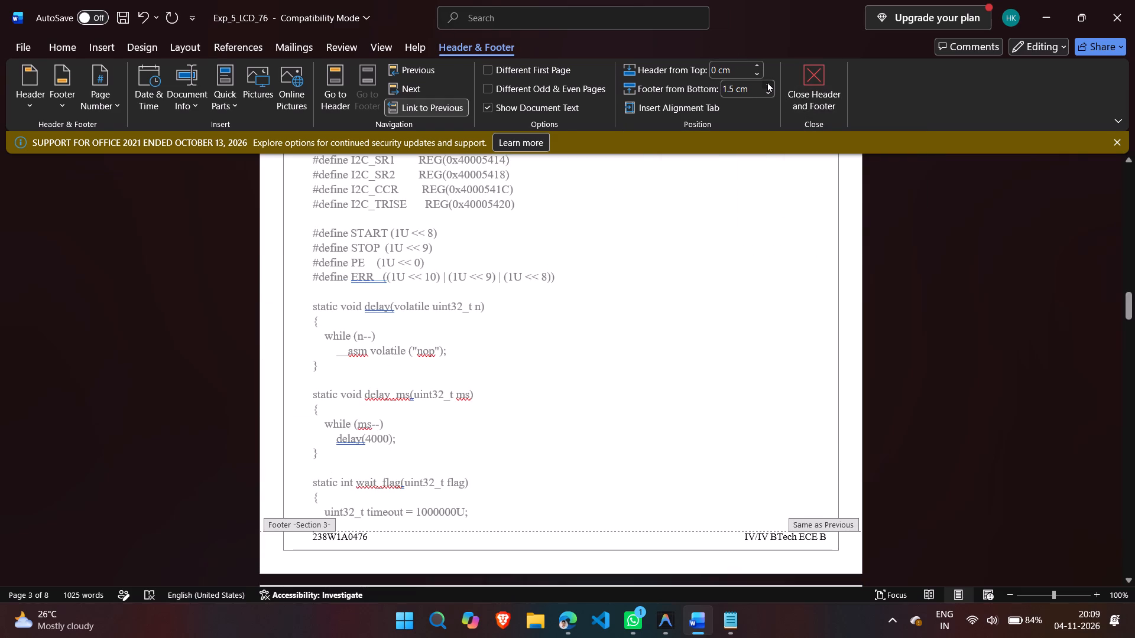
click(767, 82)
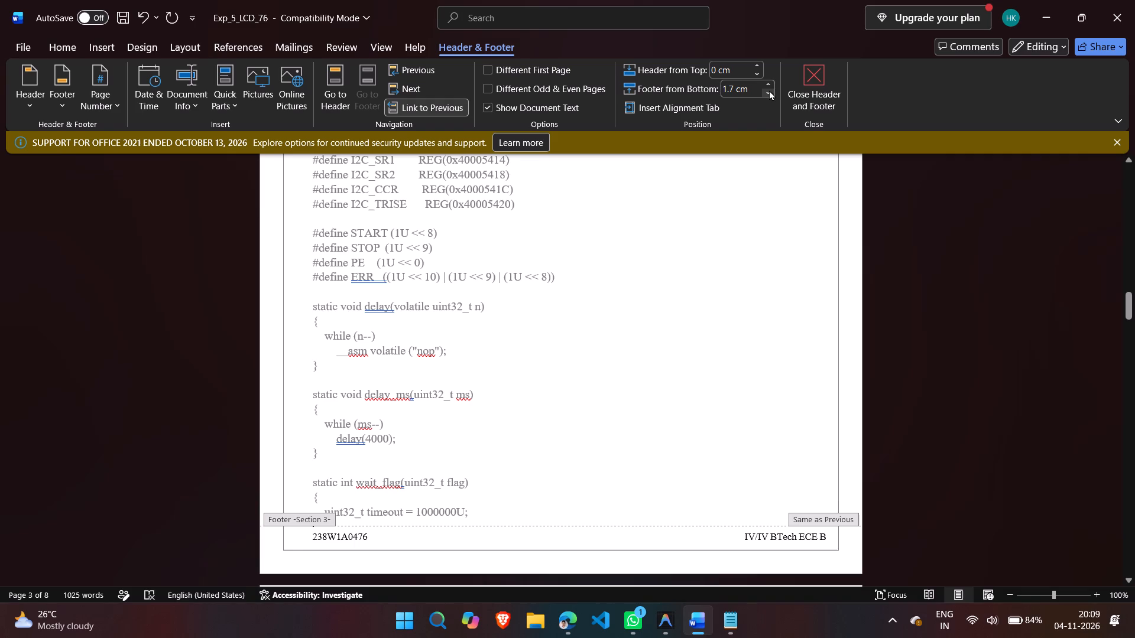
click(769, 90)
triple_click(769, 90)
triple_click(769, 90)
click(769, 90)
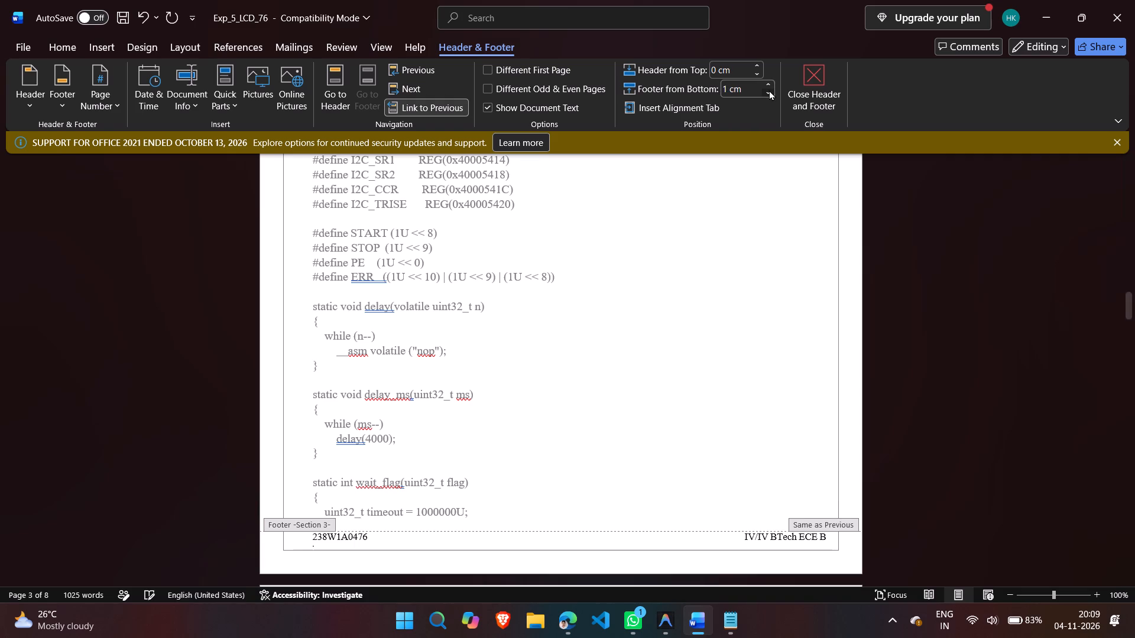
triple_click(769, 90)
click(769, 90)
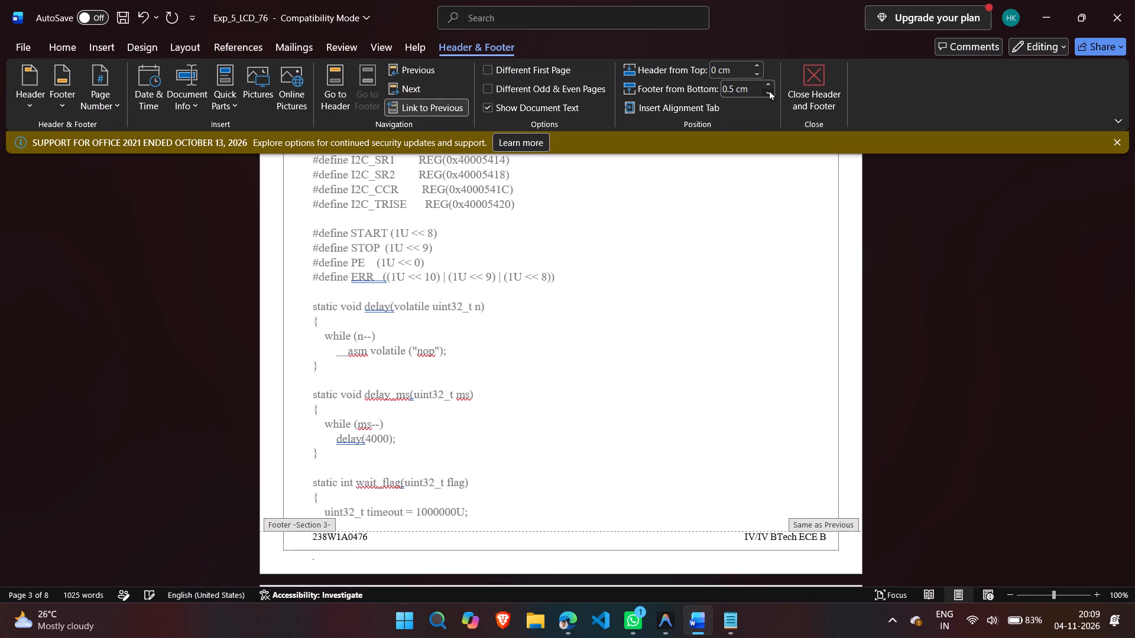
scroll(769, 90, down, 2)
double_click(619, 261)
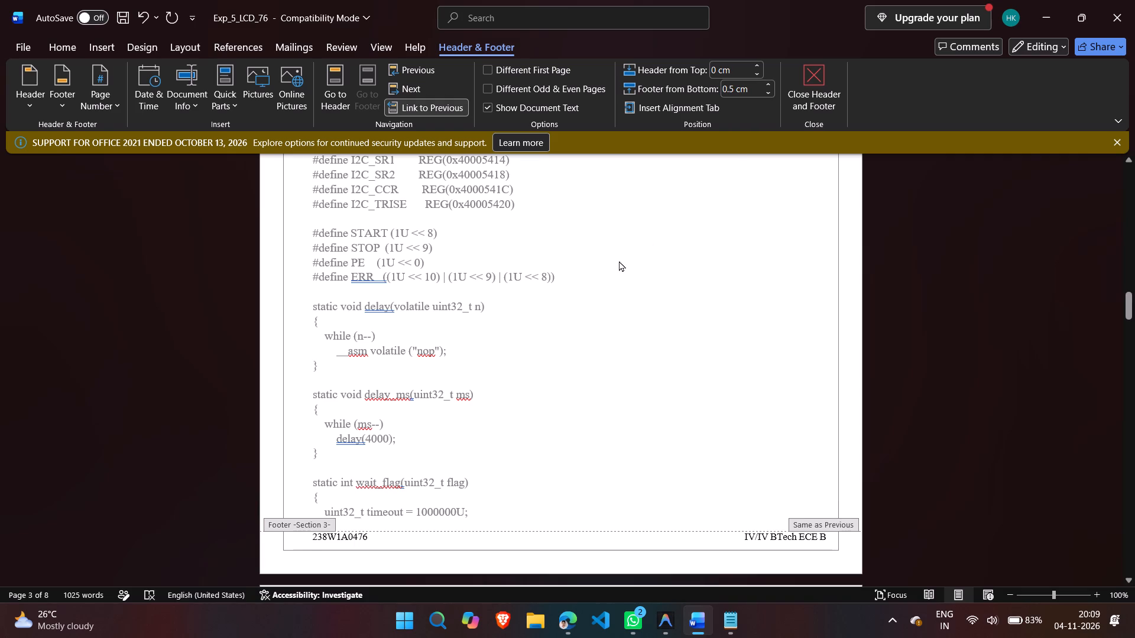
Reopen the third page's footer and examine the footers on the following pages up to the OUTPUT page, then return to the first page.
double_click(367, 539)
click(569, 472)
scroll(569, 472, down, 7)
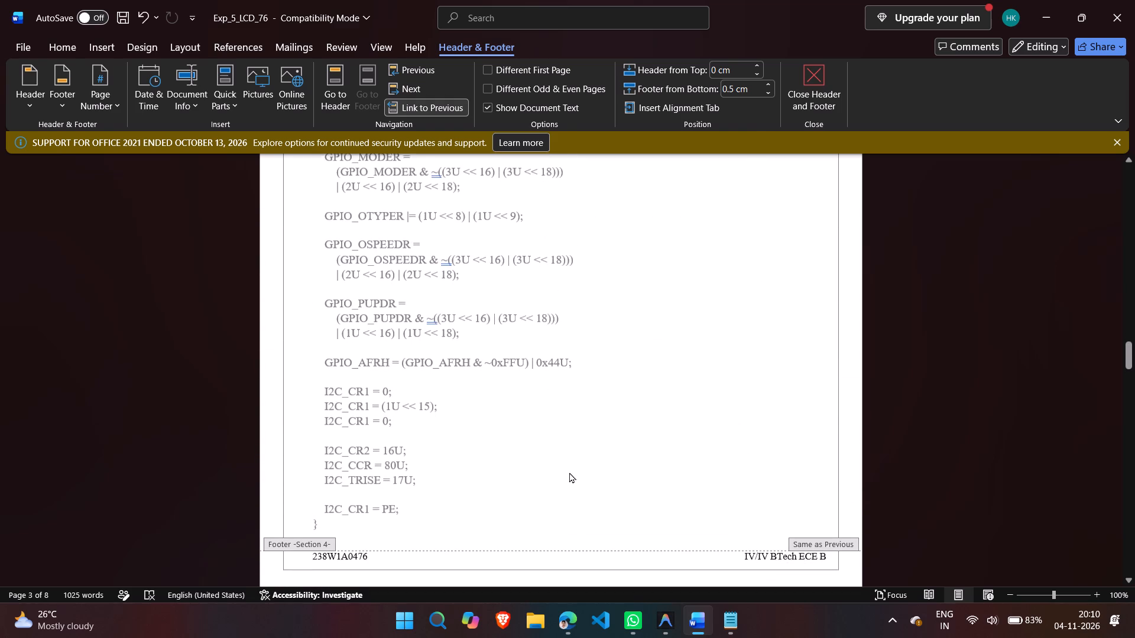
scroll(569, 472, down, 2)
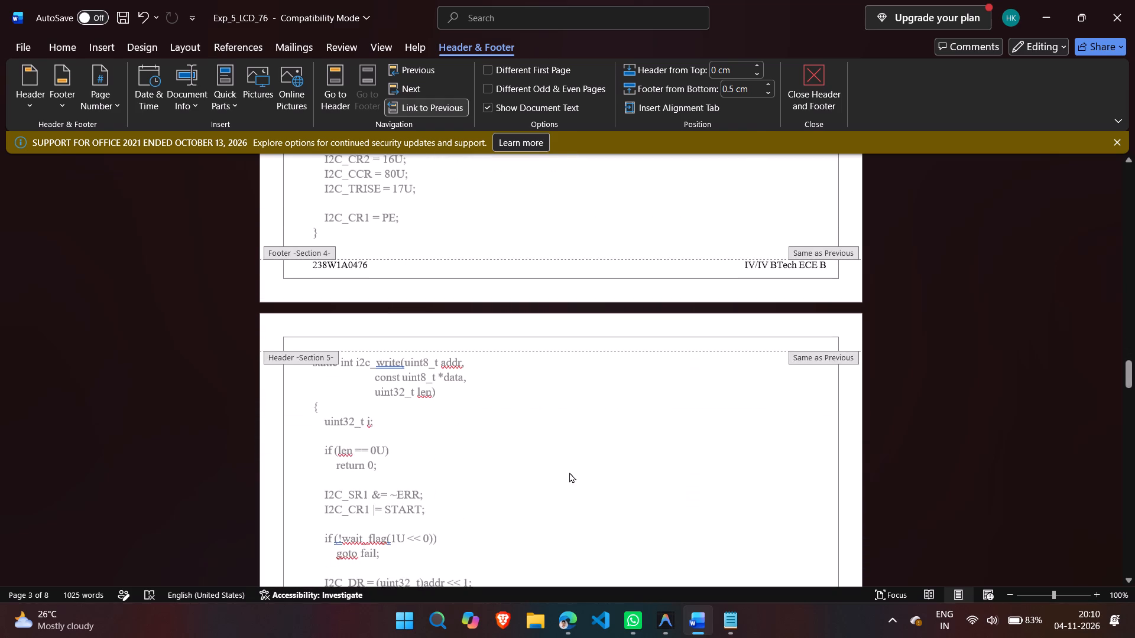
scroll(569, 472, down, 6)
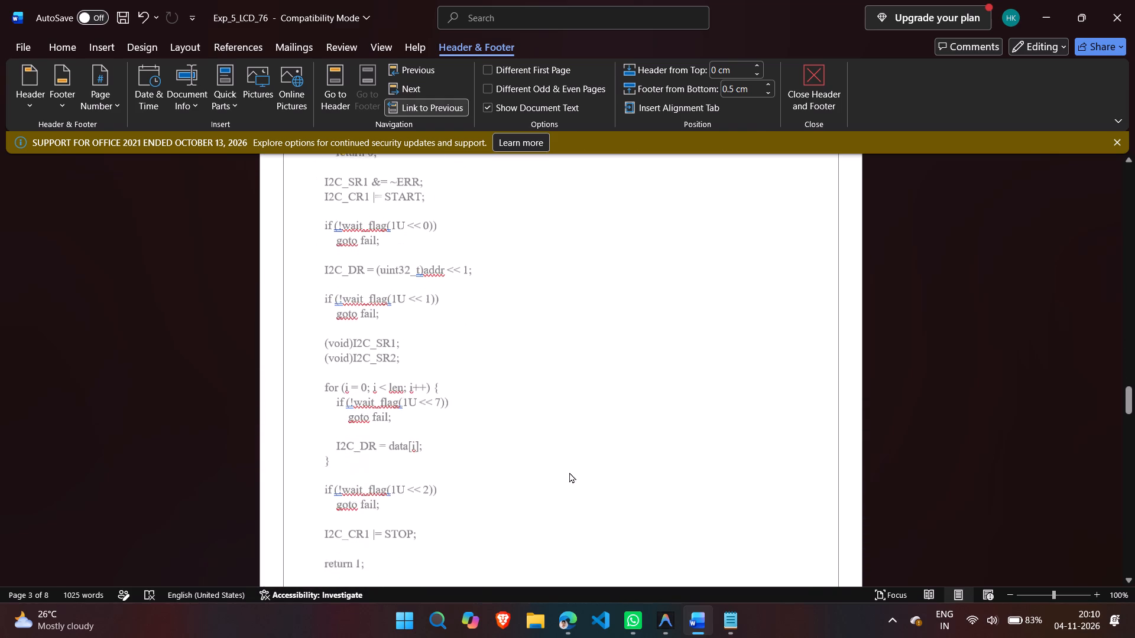
scroll(569, 472, down, 6)
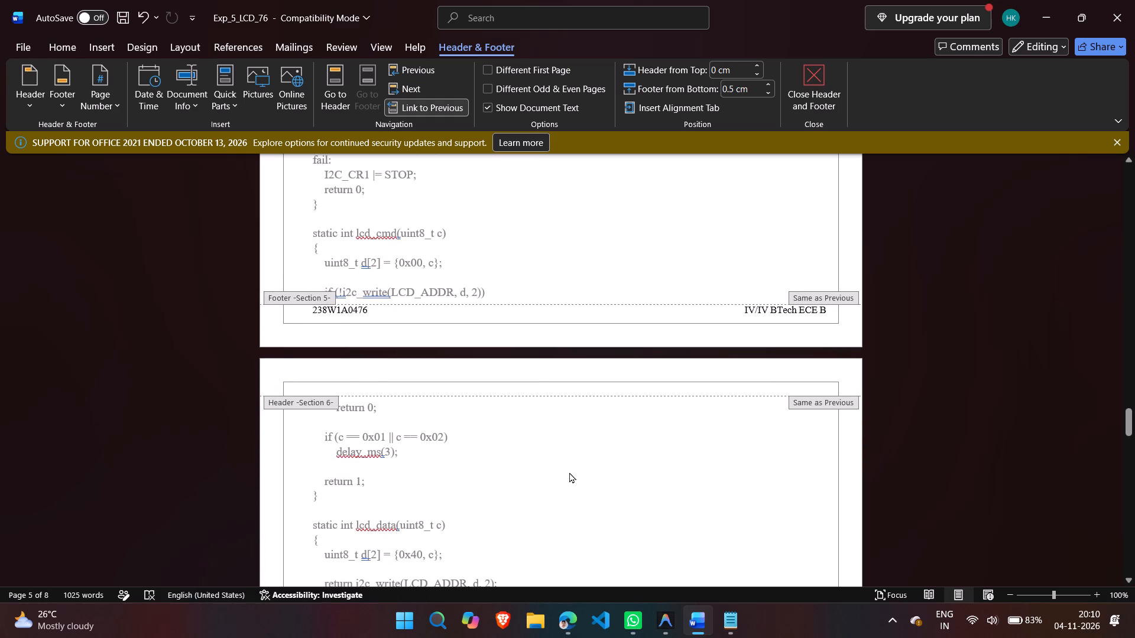
scroll(569, 472, down, 2)
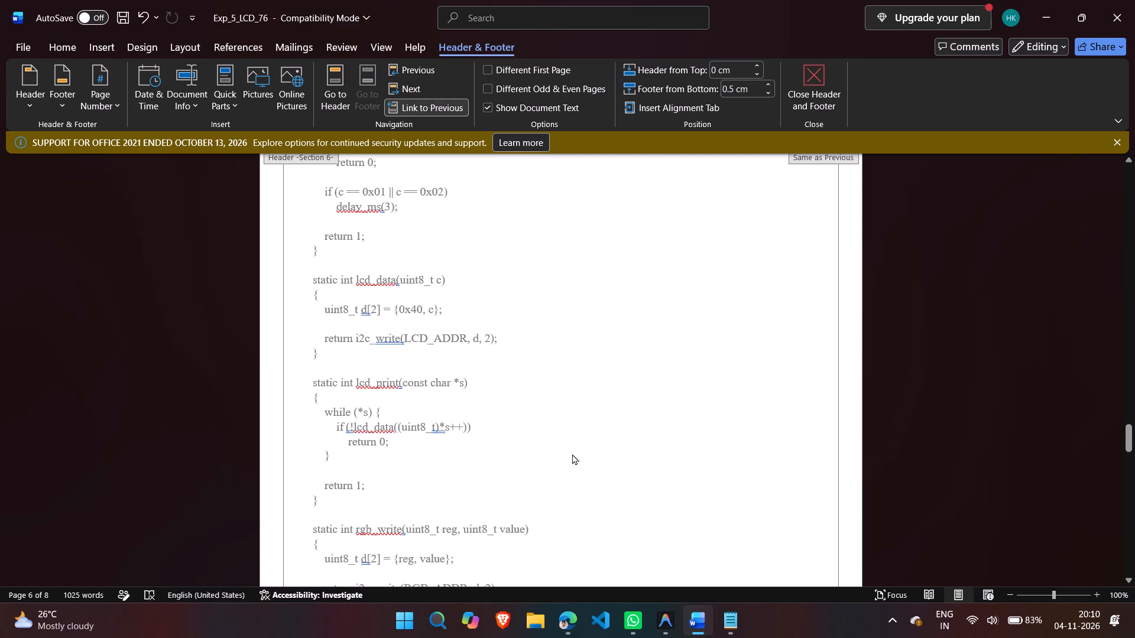
scroll(607, 441, down, 4)
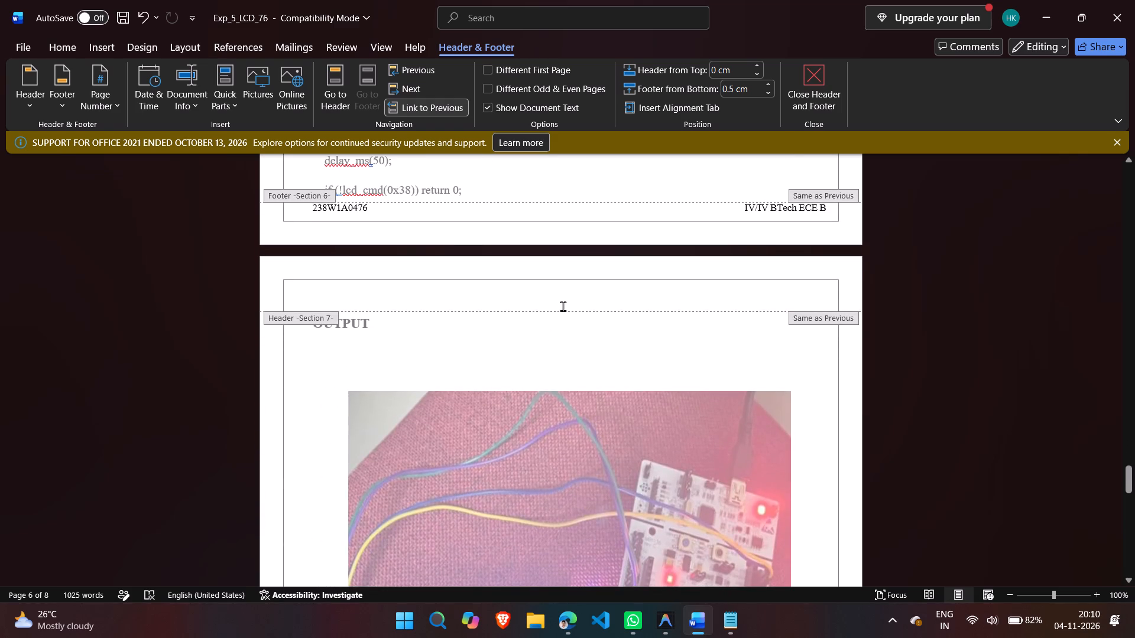
scroll(572, 272, up, 2)
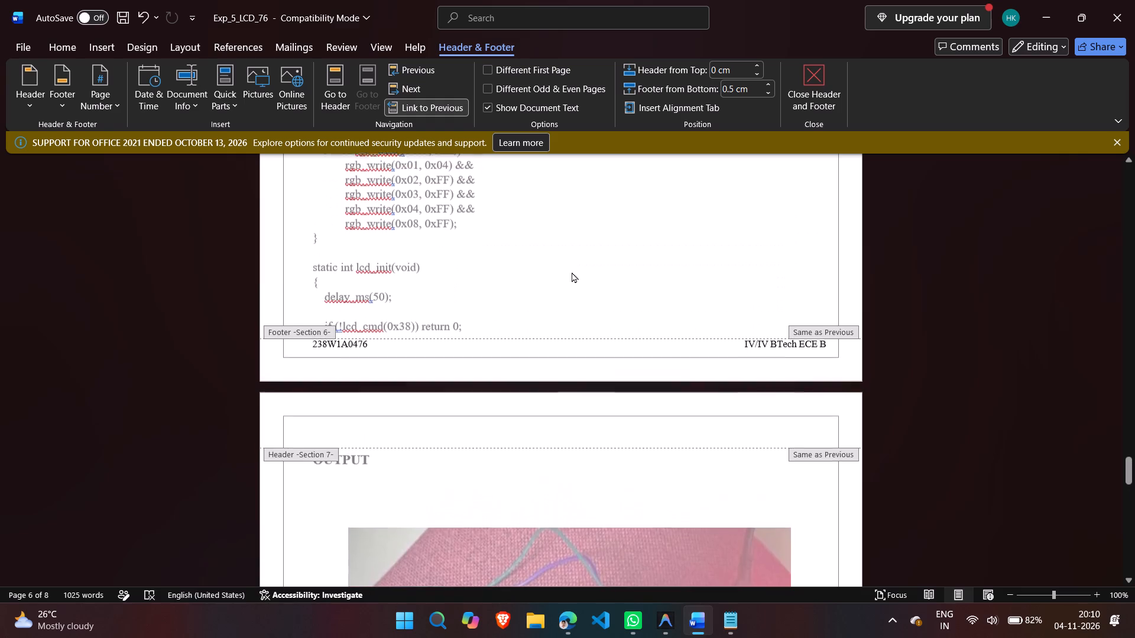
scroll(572, 272, up, 9)
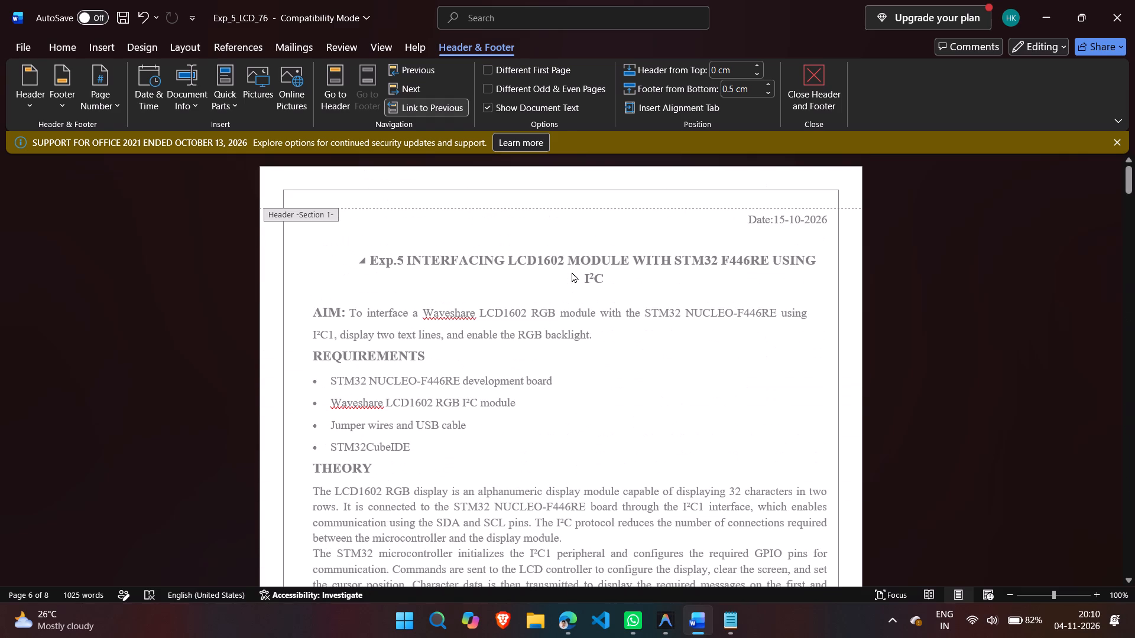
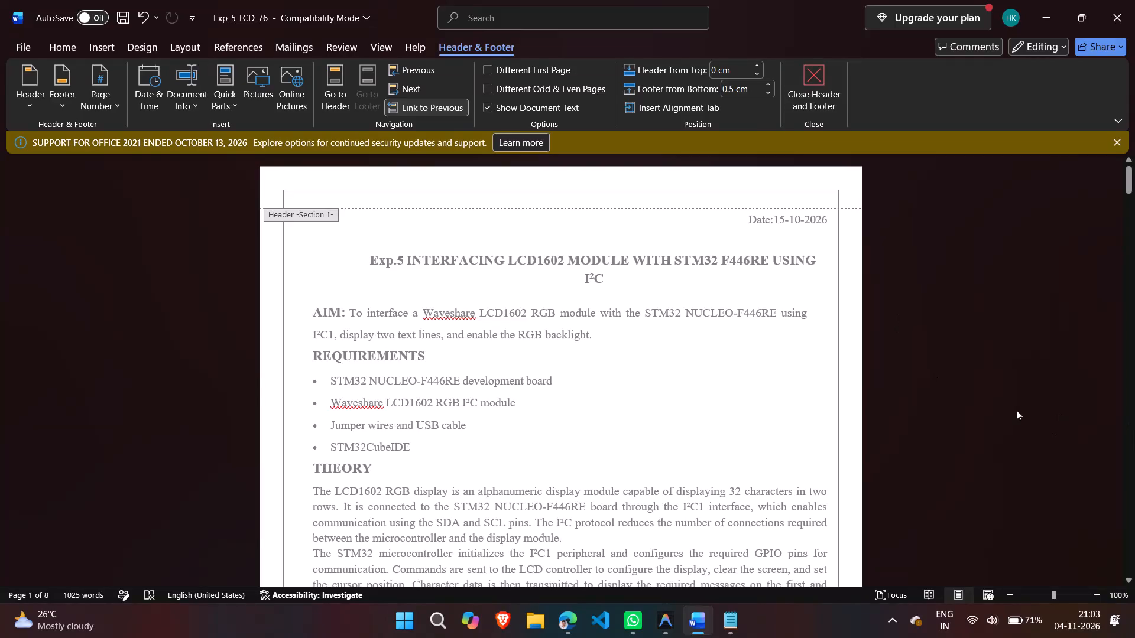
Leave the header and close the Exp_5_LCD_76 Word document without saving its changes.
double_click(1017, 409)
click(1132, 0)
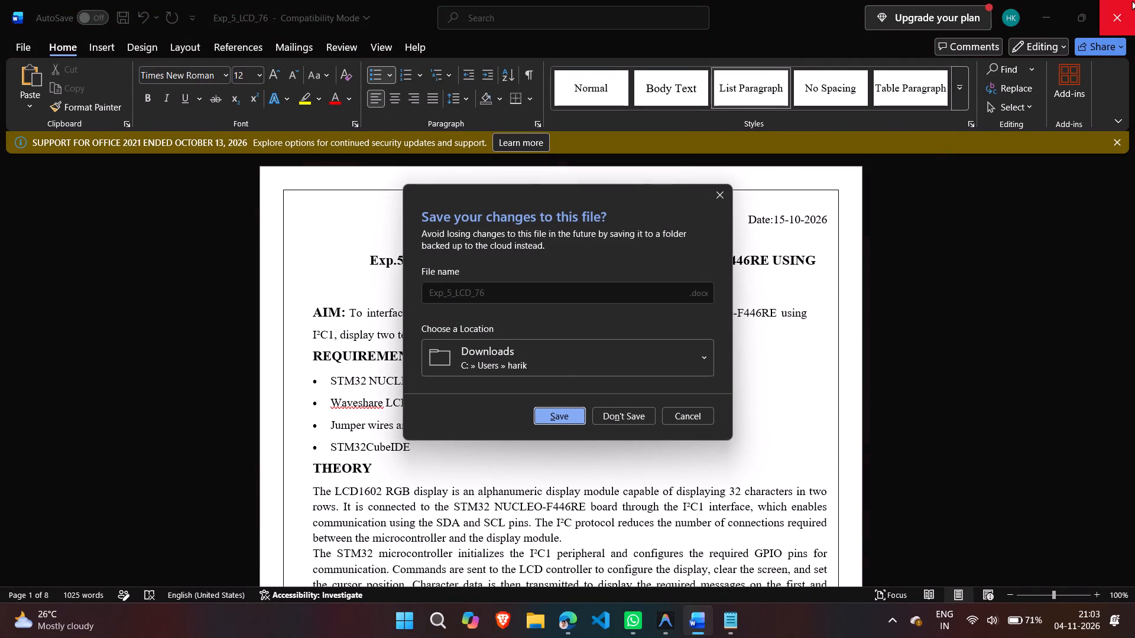
click(612, 416)
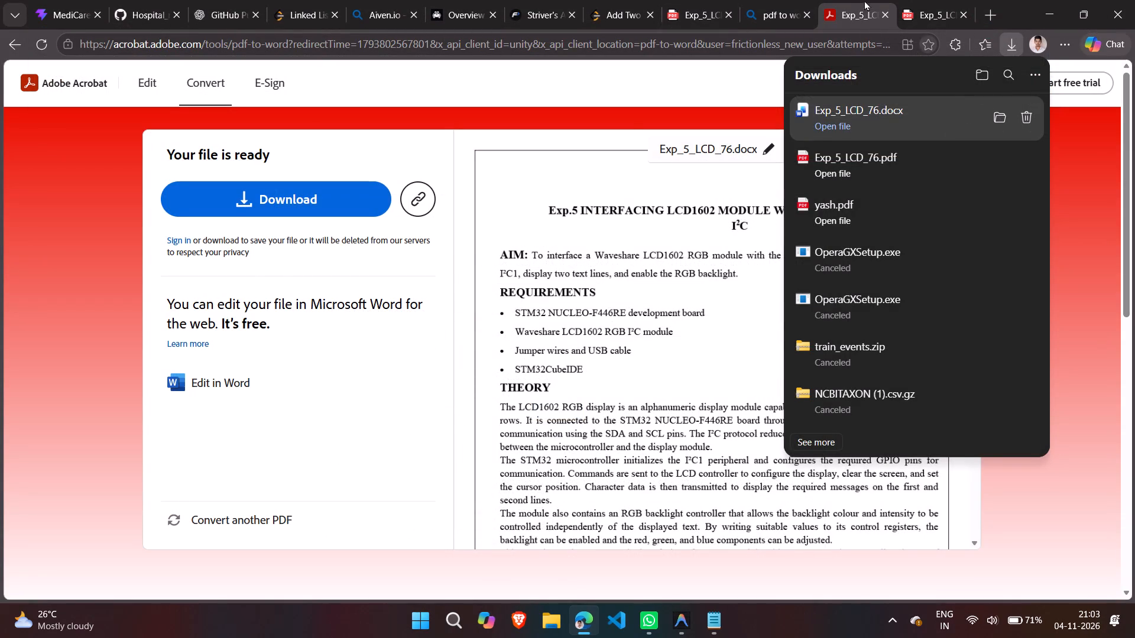
In Edge, close the Acrobat converter tab, leaving the site, plus the "pdf to word" search tab and the Exp_5_LCD PDF tab after it.
scroll(672, 141, up, 1)
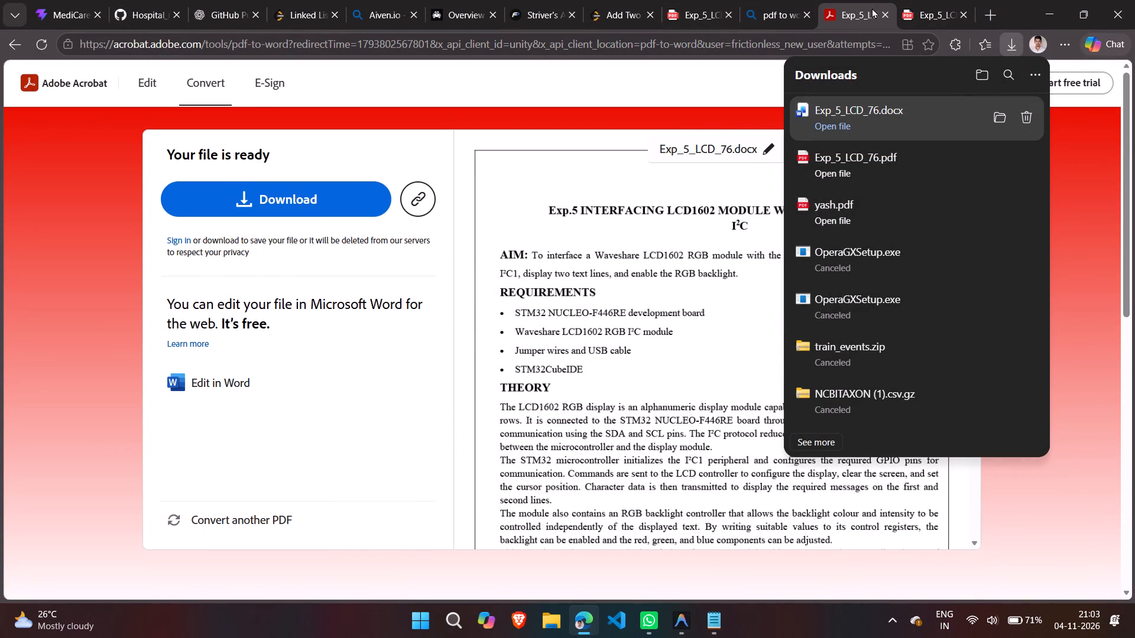
click(882, 16)
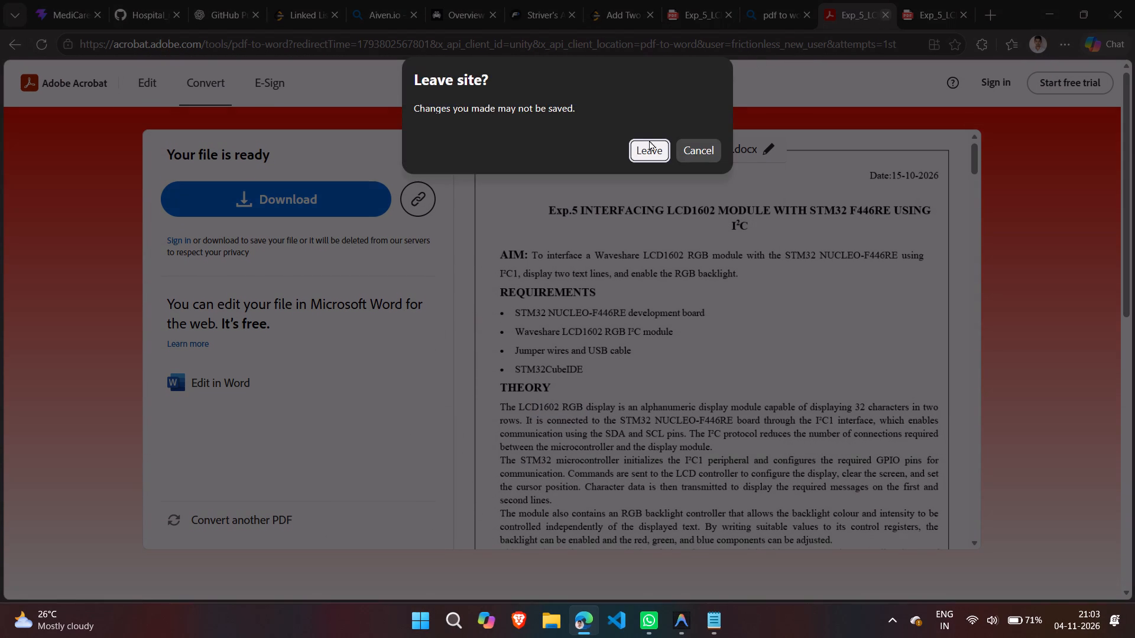
click(650, 149)
scroll(722, 226, up, 2)
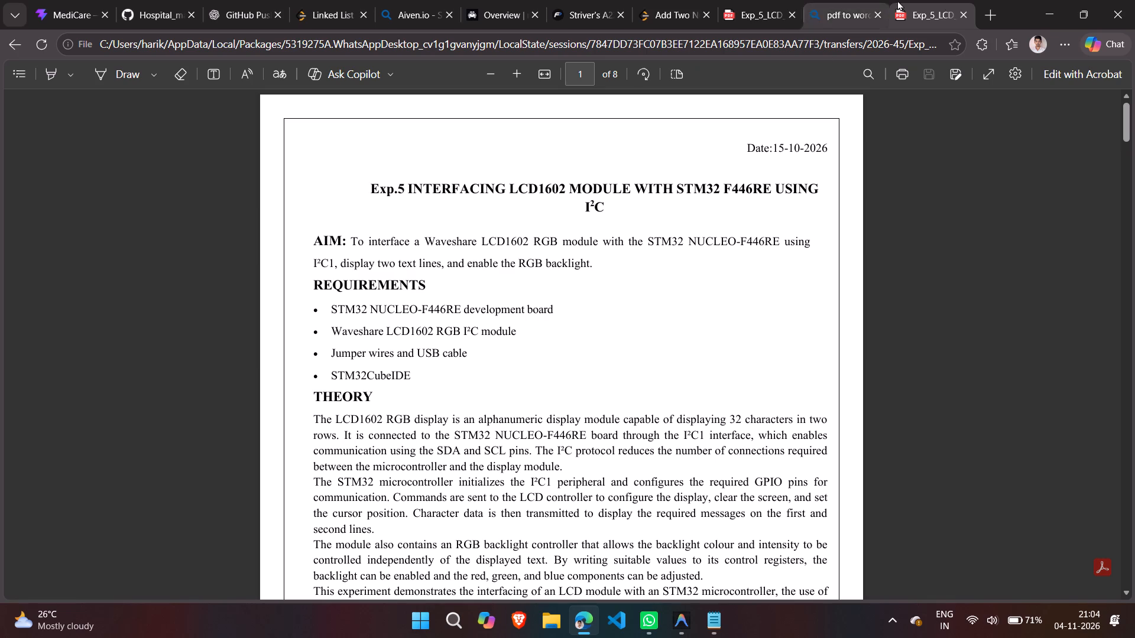
click(847, 12)
click(874, 11)
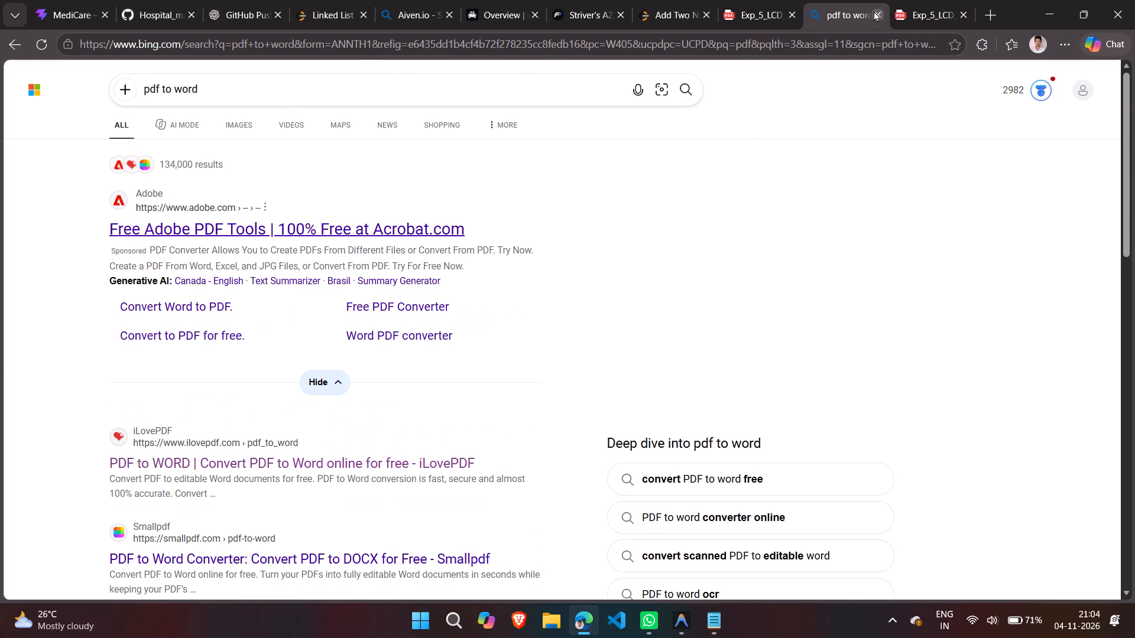
click(874, 11)
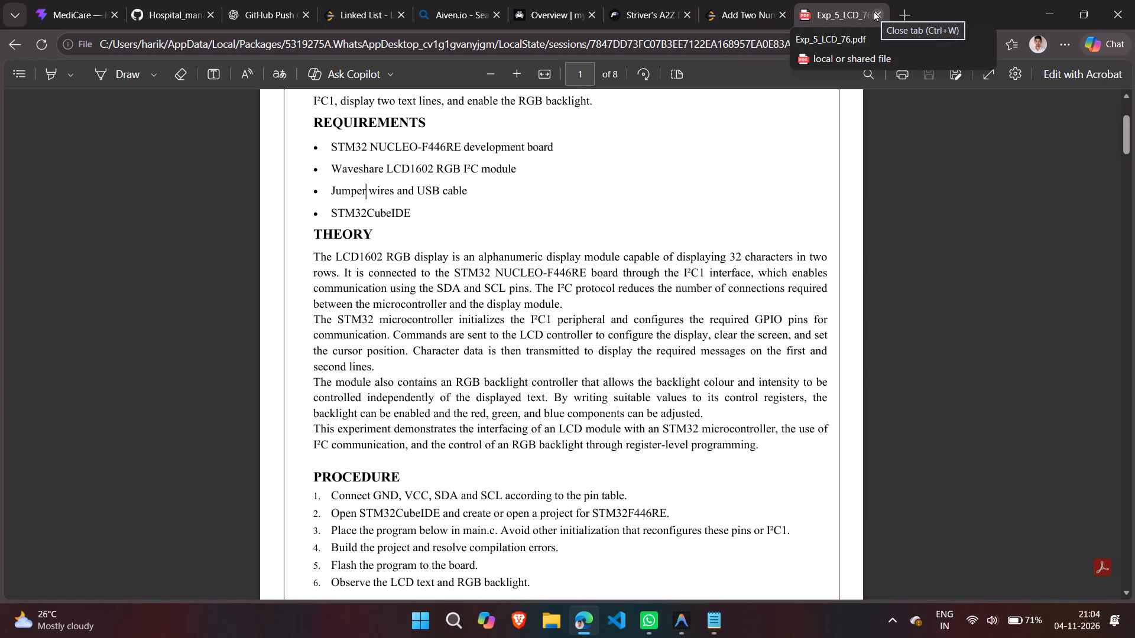